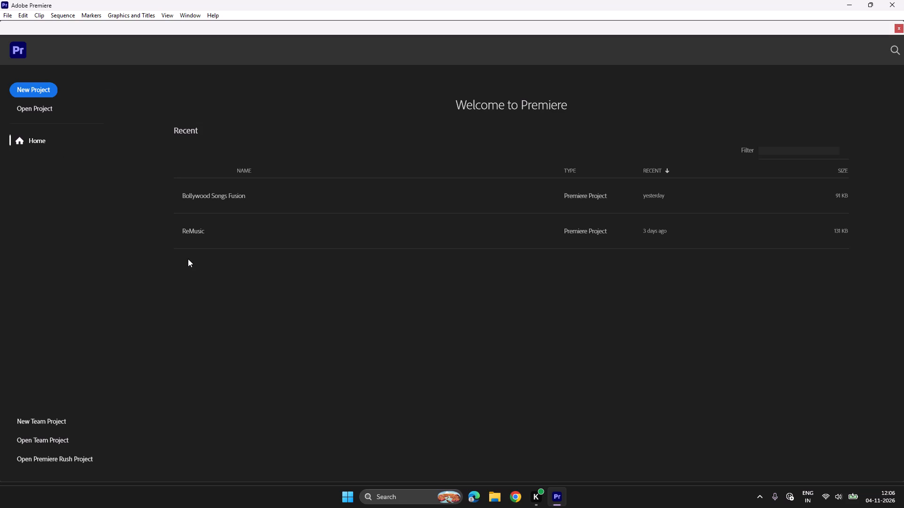
# Open the recent Bollywood Songs Fusion project and move the playhead to 00;00;01;21 near the start of the sequence.
pyautogui.click(221, 198)
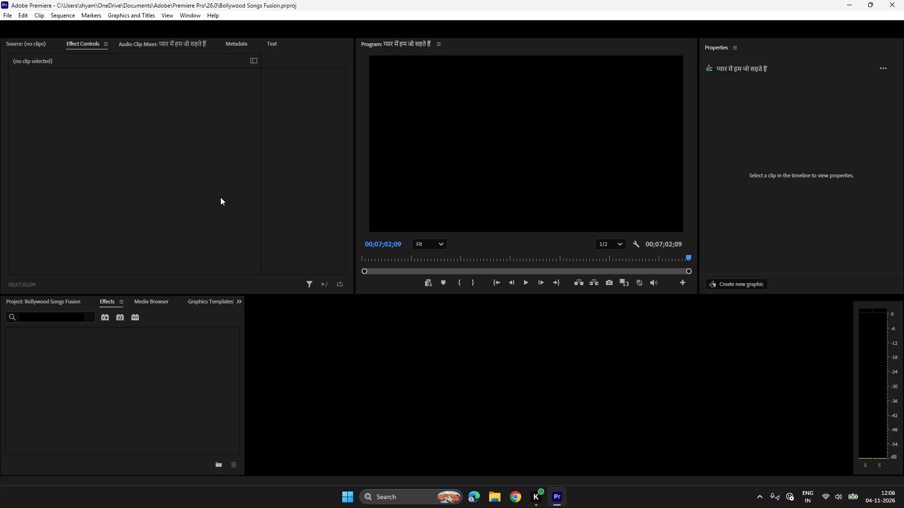
pyautogui.moveTo(540, 466); pyautogui.dragTo(342, 476)
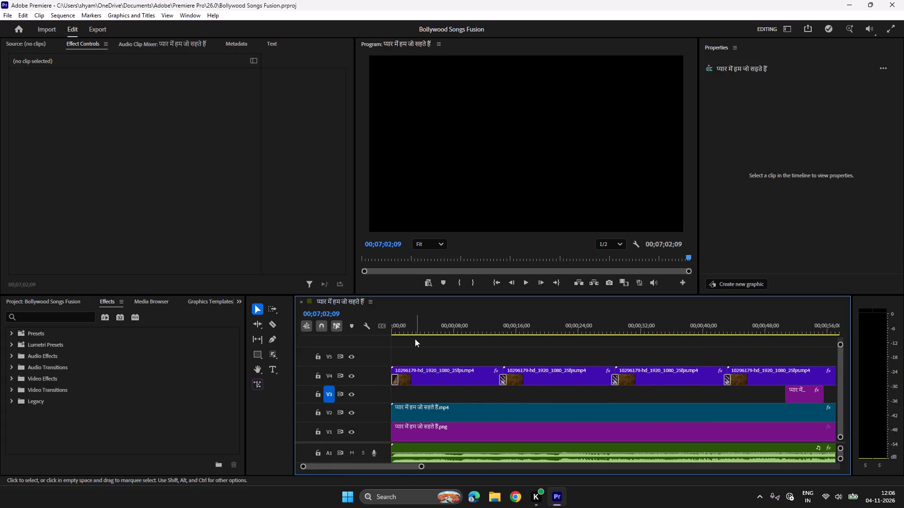
pyautogui.click(405, 328)
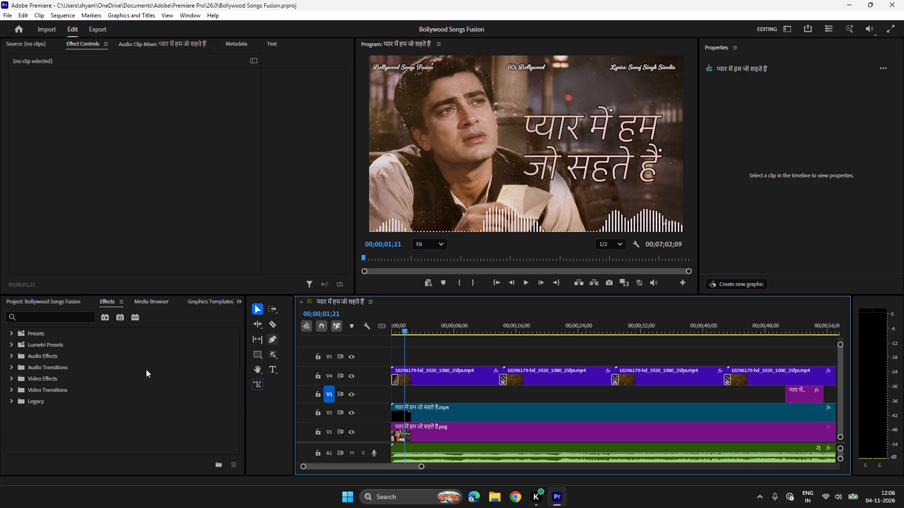
# Delete all timeline clips except the short V3 clip, and delete all project media except the sequence.
pyautogui.click(63, 298)
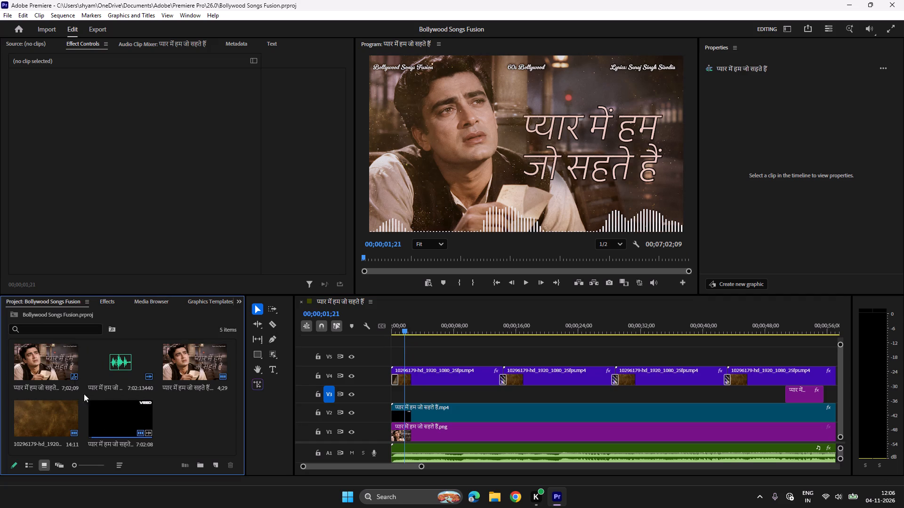
pyautogui.hotkey('ctrl', 'a')
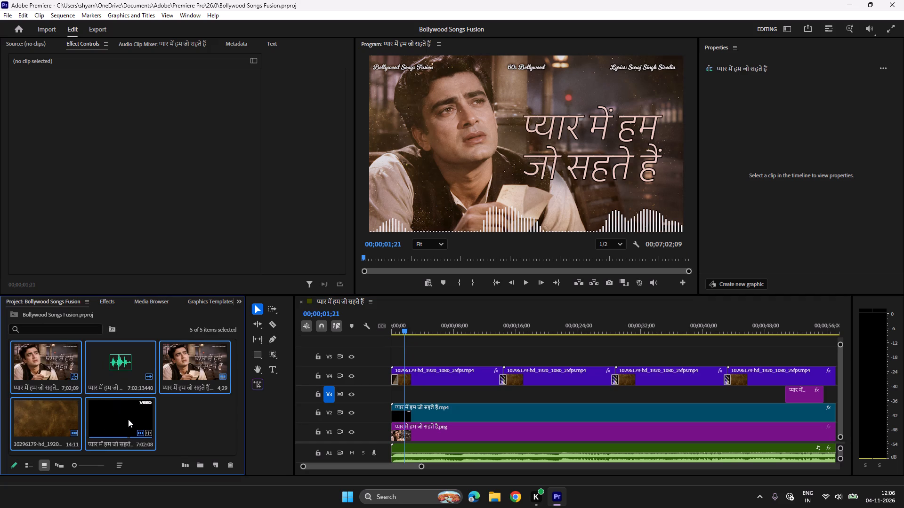
pyautogui.keyDown('ctrl'); pyautogui.click(48, 360); pyautogui.keyUp('ctrl')
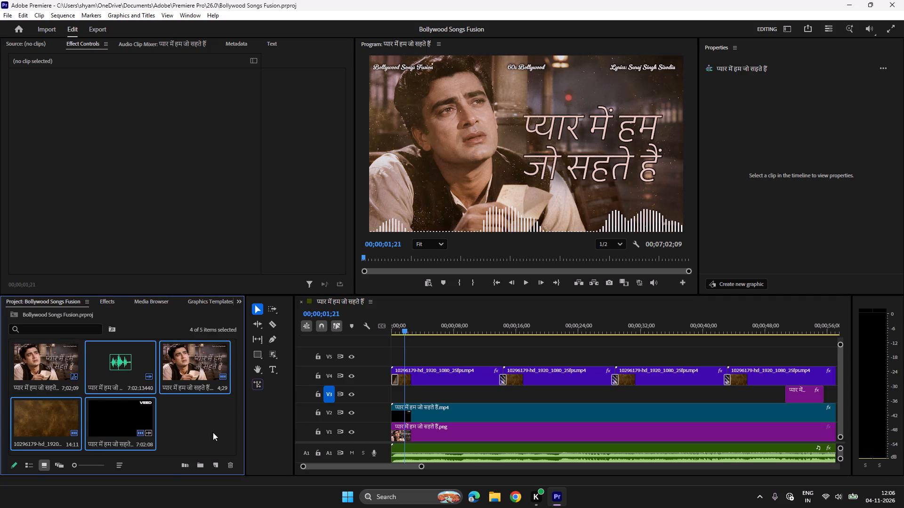
pyautogui.click(442, 390)
pyautogui.hotkey('ctrl', 'a')
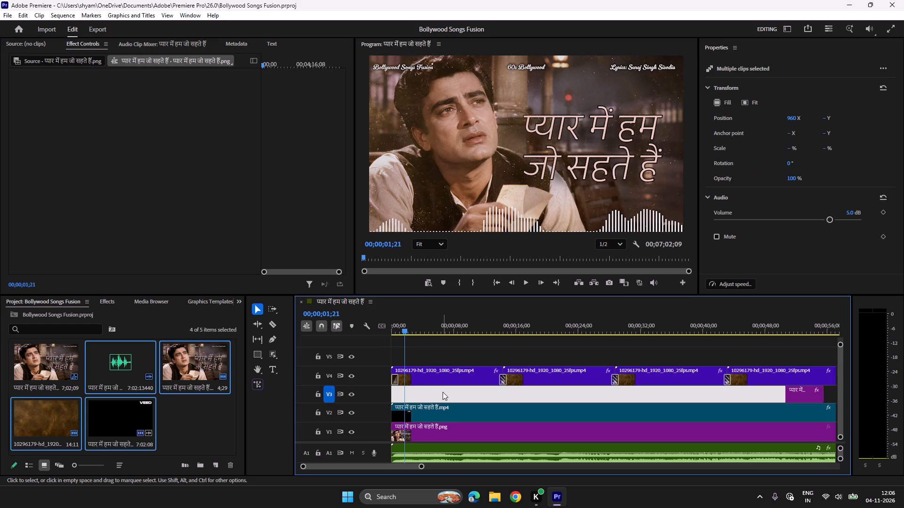
pyautogui.click(317, 377)
pyautogui.click(319, 376)
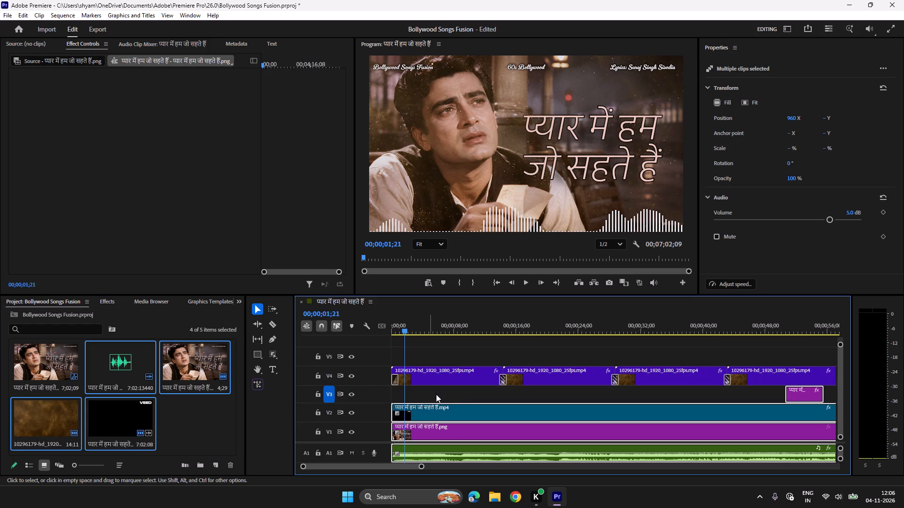
pyautogui.hotkey('ctrl', 'a')
pyautogui.keyDown('shift'); pyautogui.click(799, 393); pyautogui.keyUp('shift')
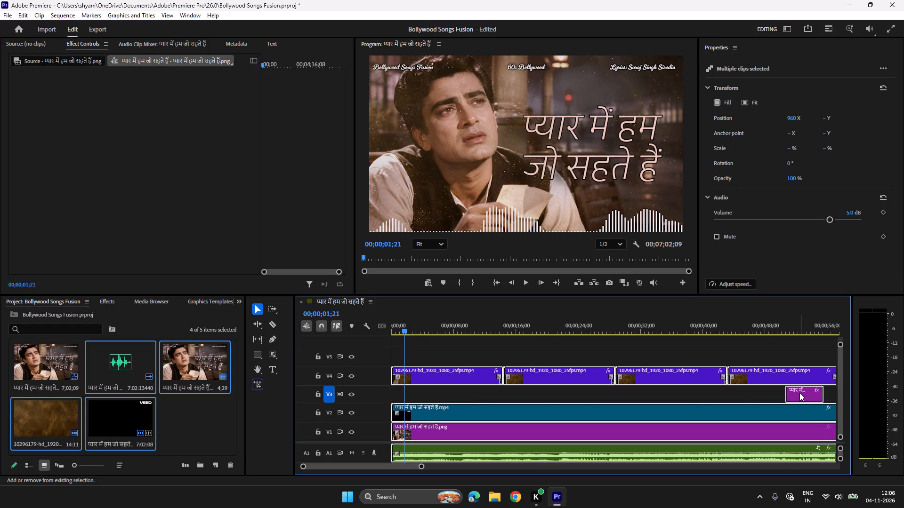
pyautogui.press('Delete')
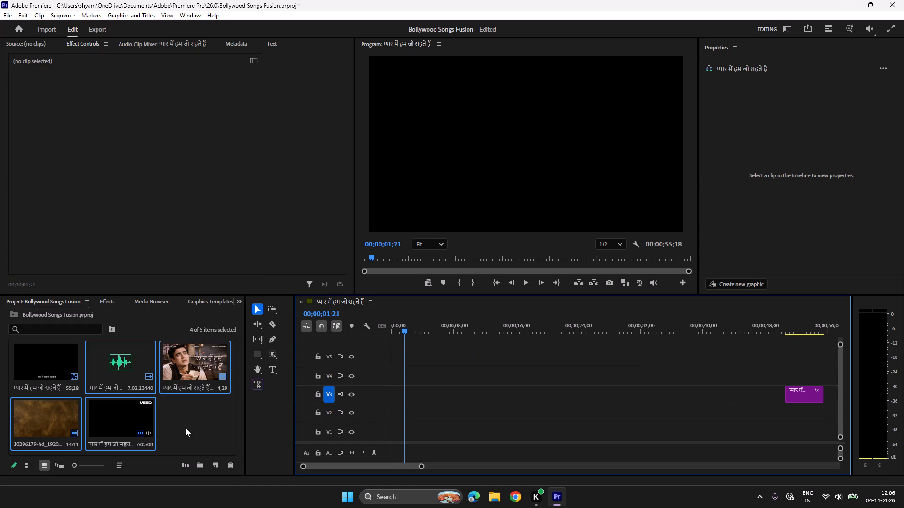
pyautogui.press('Delete')
pyautogui.click(67, 302)
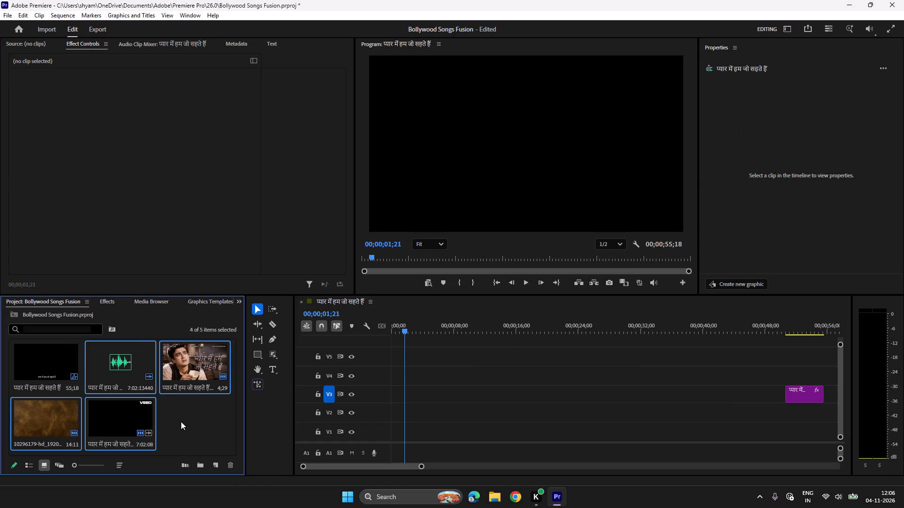
pyautogui.press('Delete')
# Rename the remaining sequence as दुनिया जो राम ने बनाई, using the copied title from the clipboard history.
pyautogui.click(33, 399)
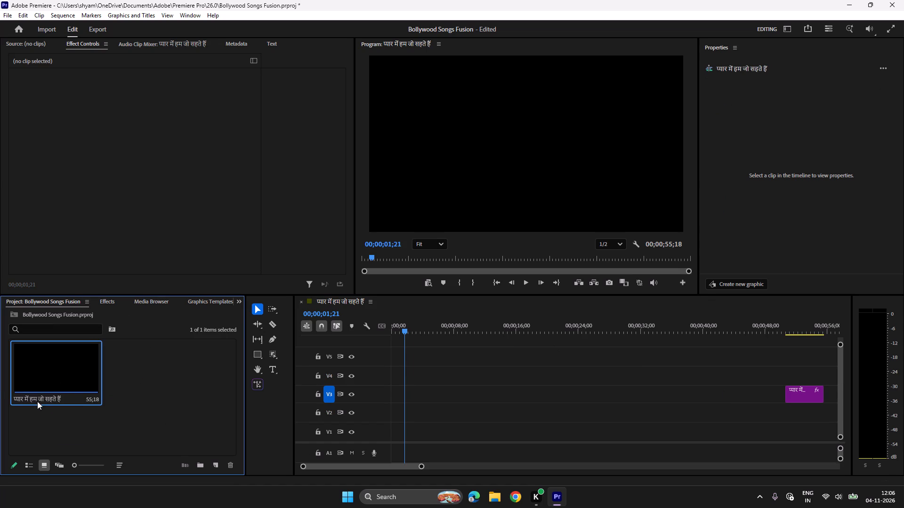
pyautogui.click(37, 401)
pyautogui.press('super+v')
pyautogui.click(89, 329)
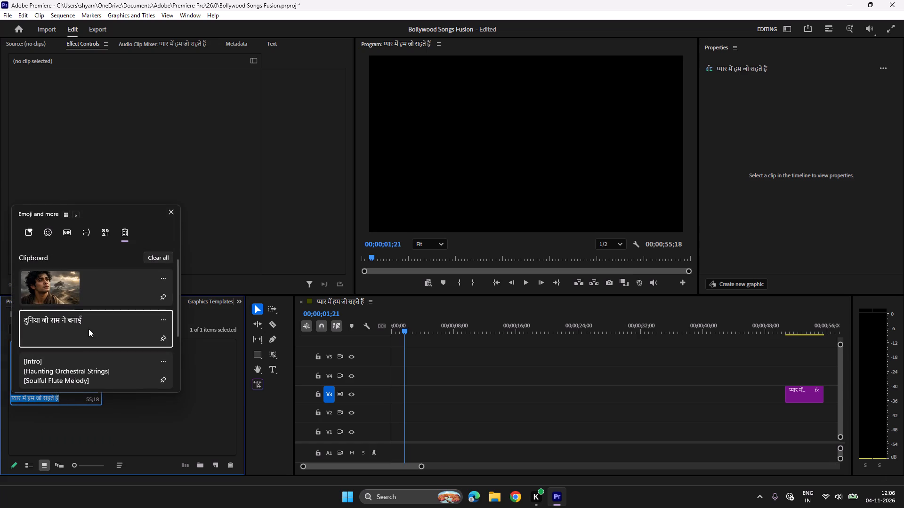
pyautogui.hotkey('ctrl', 'v')
pyautogui.click(150, 415)
# Import today's दुनिया जो राम ने बनाई.mp4 waveform video from the Downloads Video folder.
pyautogui.doubleClick(153, 379)
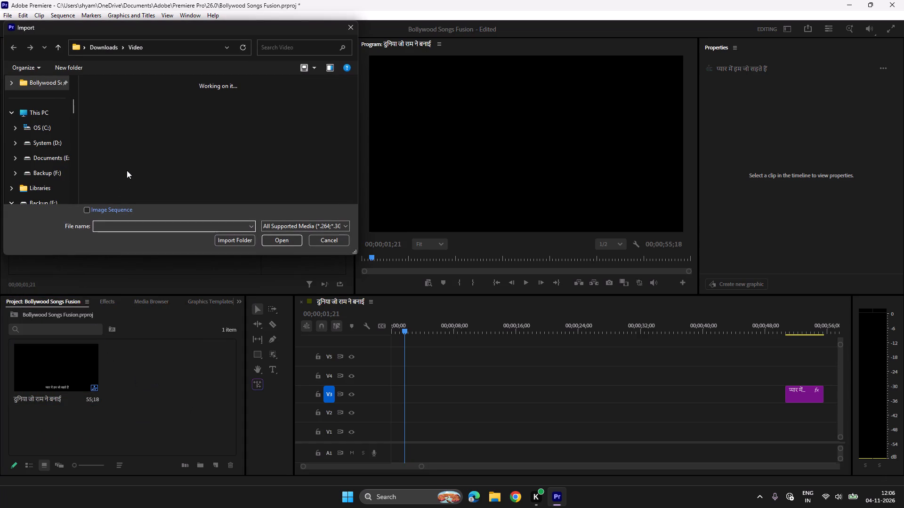
pyautogui.click(106, 118)
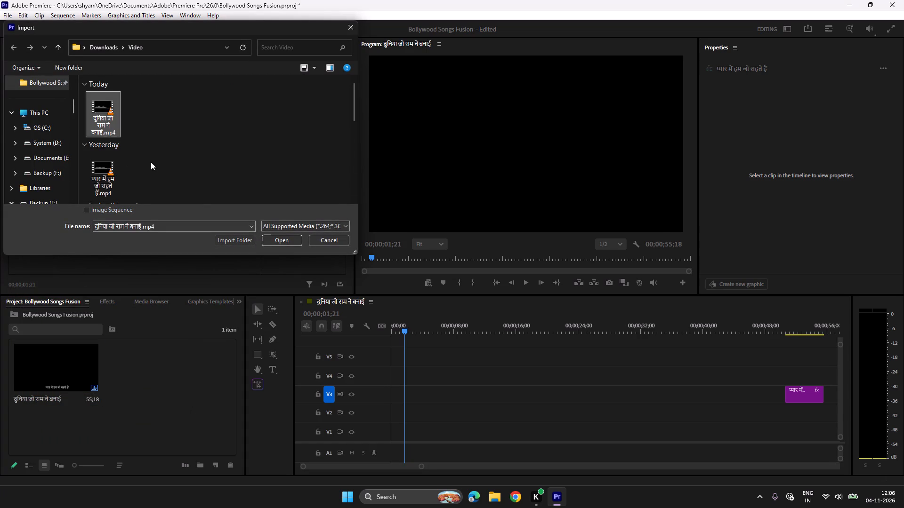
pyautogui.click(280, 241)
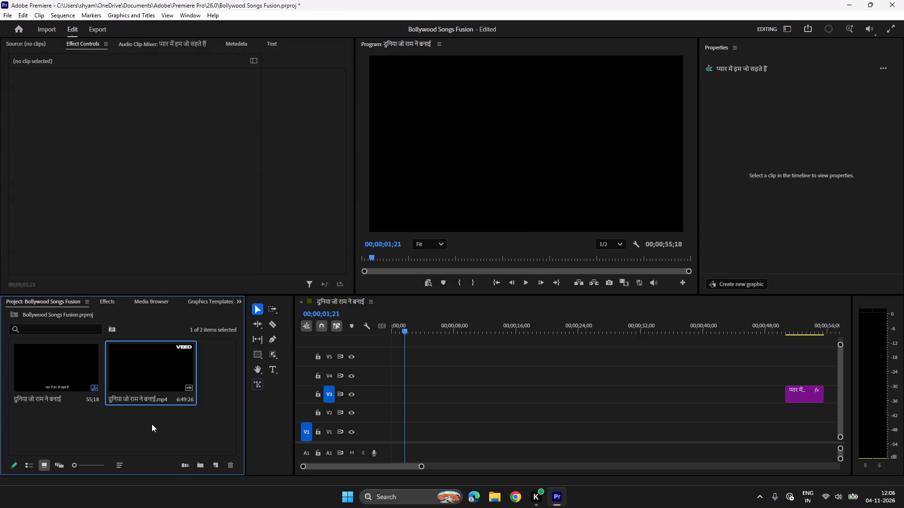
# Import the Golden Dust Particles Animation Background video from the Downloads Video folder.
pyautogui.doubleClick(152, 424)
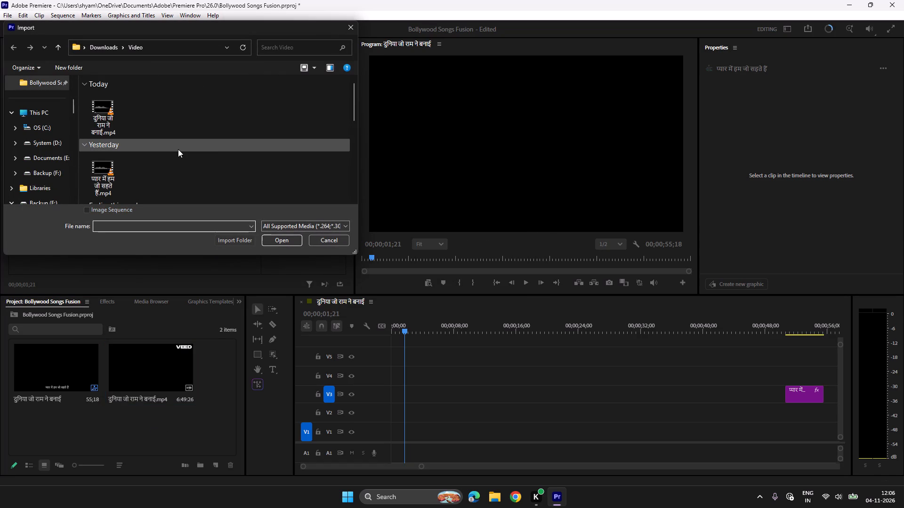
pyautogui.scroll(-1, 178, 149)
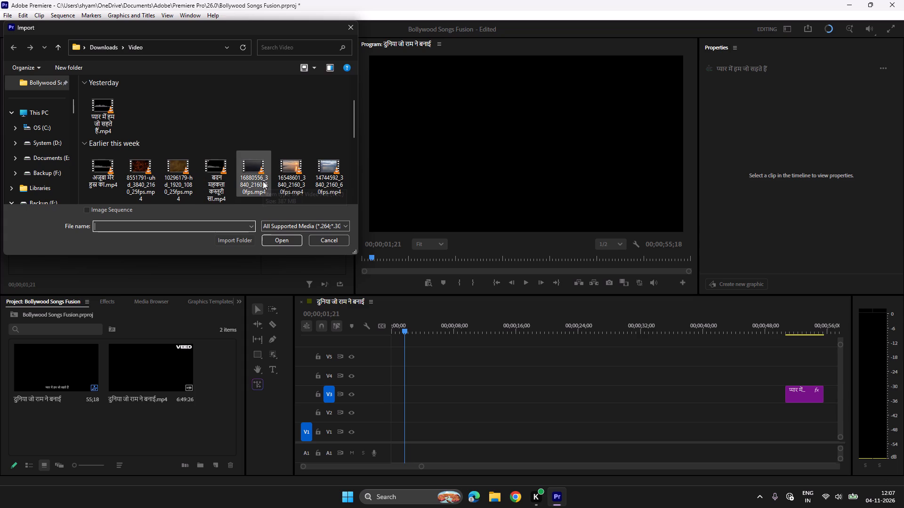
pyautogui.scroll(-4, 263, 181)
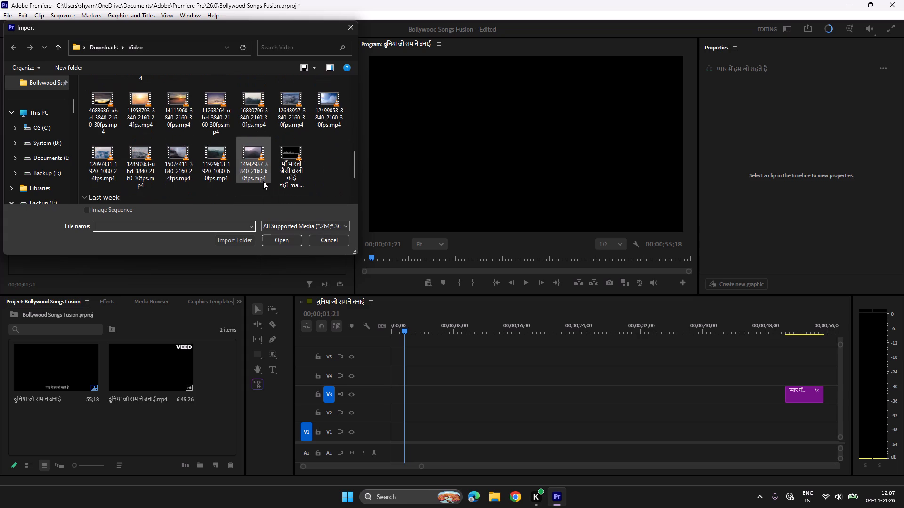
pyautogui.scroll(-1, 263, 181)
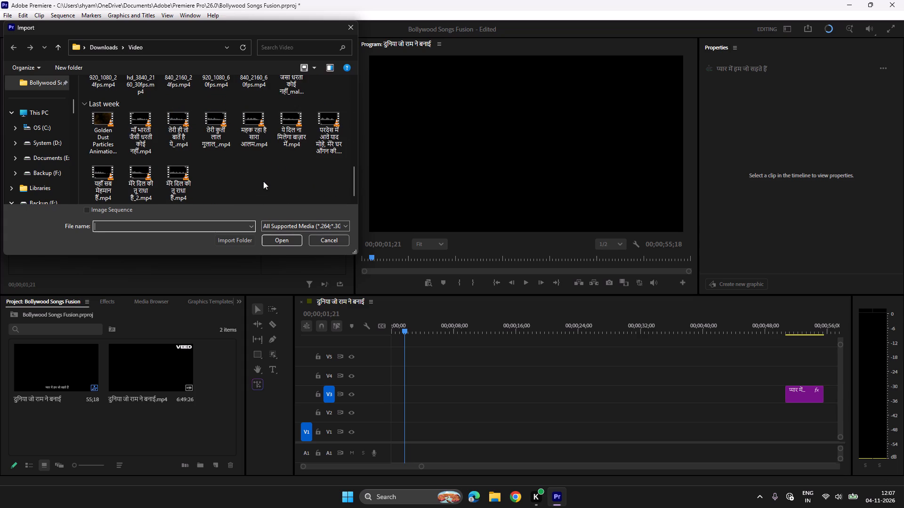
pyautogui.click(111, 131)
pyautogui.click(269, 239)
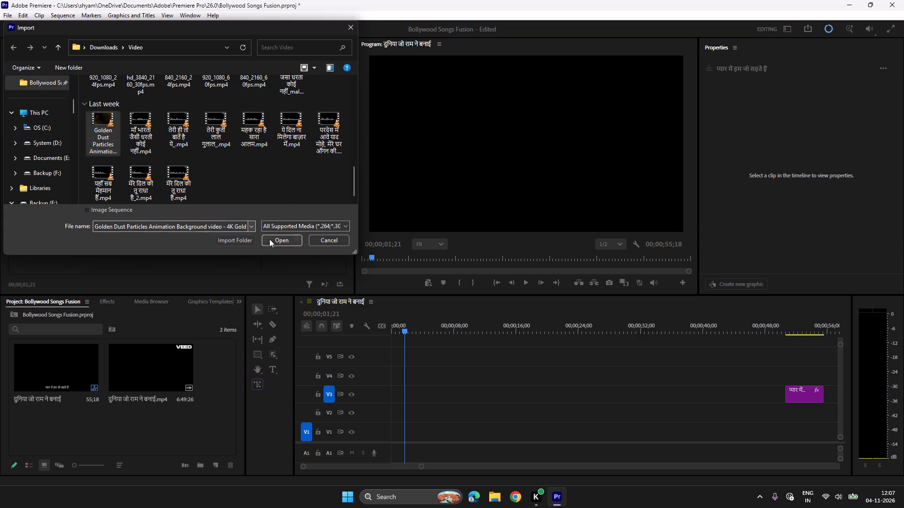
# Import the दुनिया जो राम ने बनाई PNG image and WAV audio together from the Downloads folder.
pyautogui.doubleClick(142, 432)
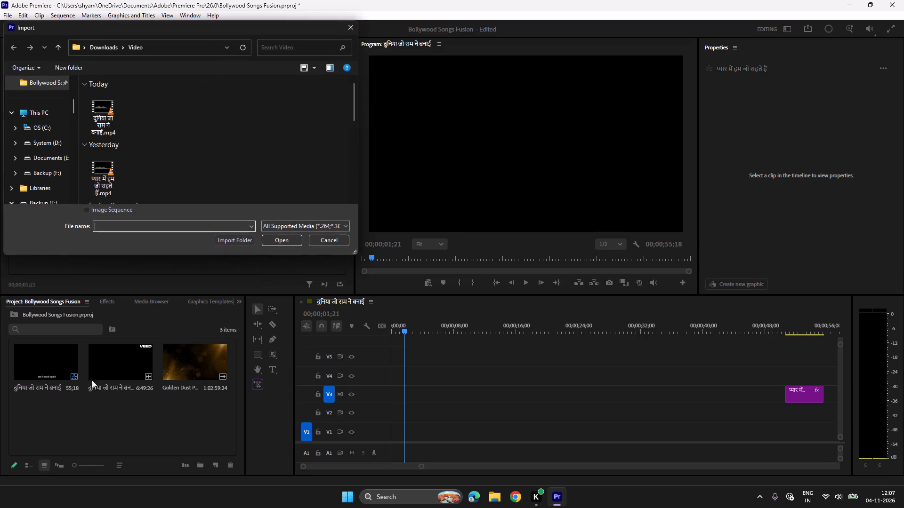
pyautogui.scroll(4, 44, 107)
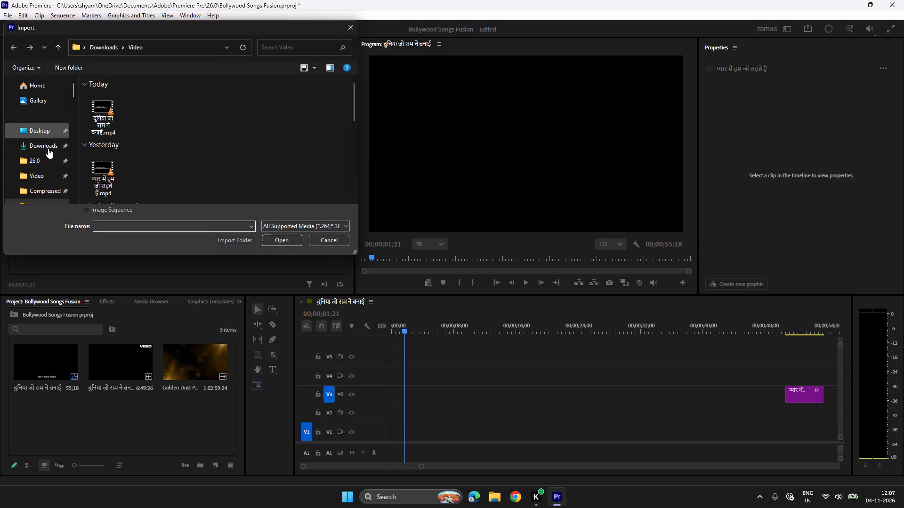
pyautogui.click(48, 148)
pyautogui.click(145, 120)
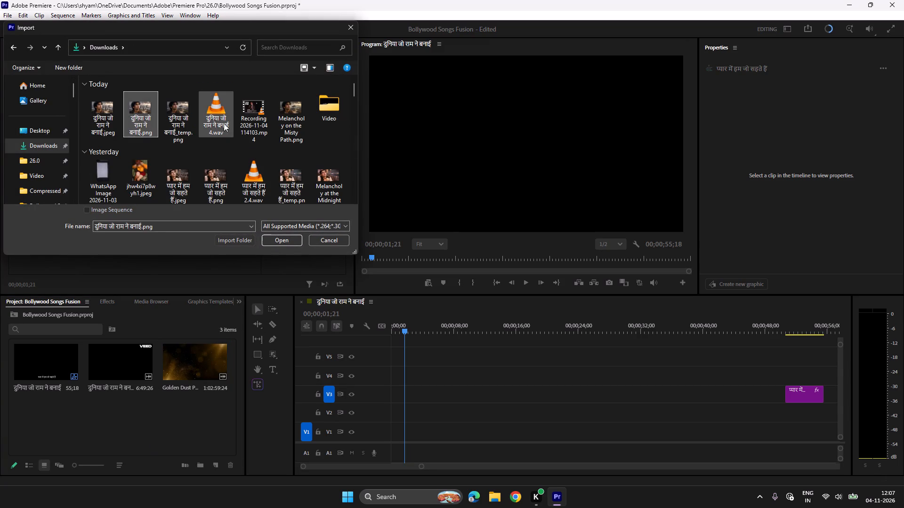
pyautogui.keyDown('ctrl'); pyautogui.click(224, 123); pyautogui.keyUp('ctrl')
pyautogui.click(278, 244)
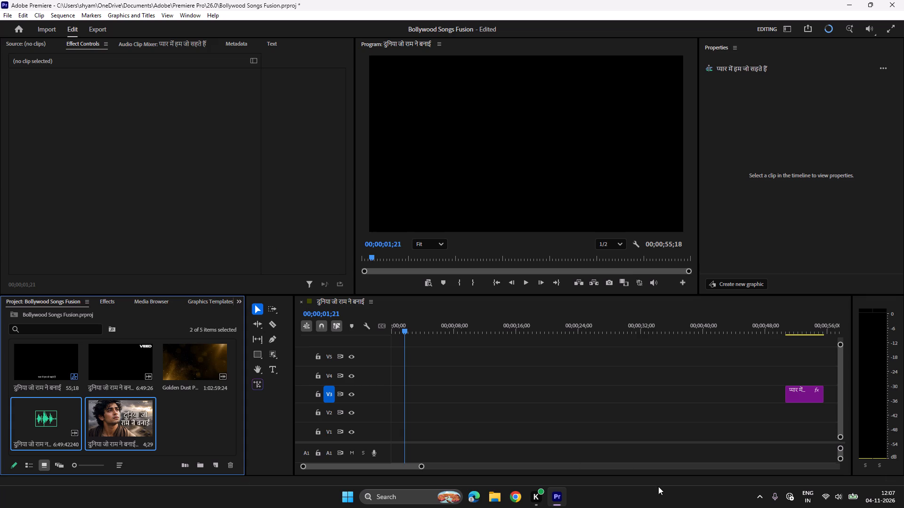
# Place the new PNG image on V1 and the WAV song on A1, both at the sequence start.
pyautogui.click(190, 435)
pyautogui.moveTo(122, 424); pyautogui.dragTo(448, 415)
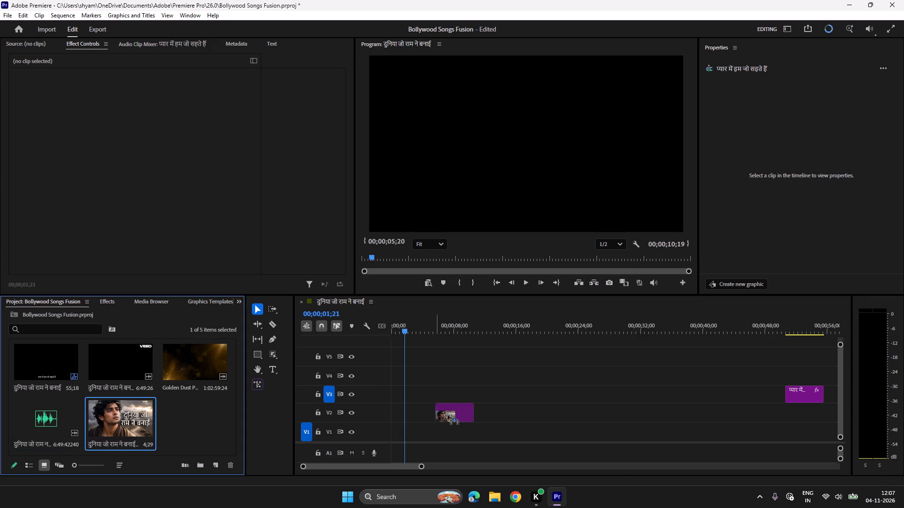
pyautogui.moveTo(448, 415); pyautogui.dragTo(376, 434)
pyautogui.moveTo(55, 418); pyautogui.dragTo(389, 451)
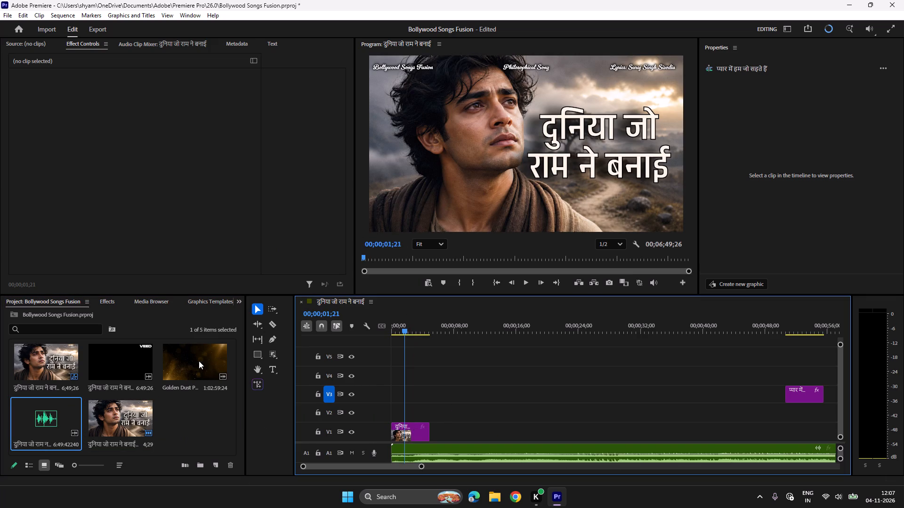
# Place only the video of the waveform MP4 on V2 at the sequence start and scale it to fill the frame.
pyautogui.doubleClick(115, 361)
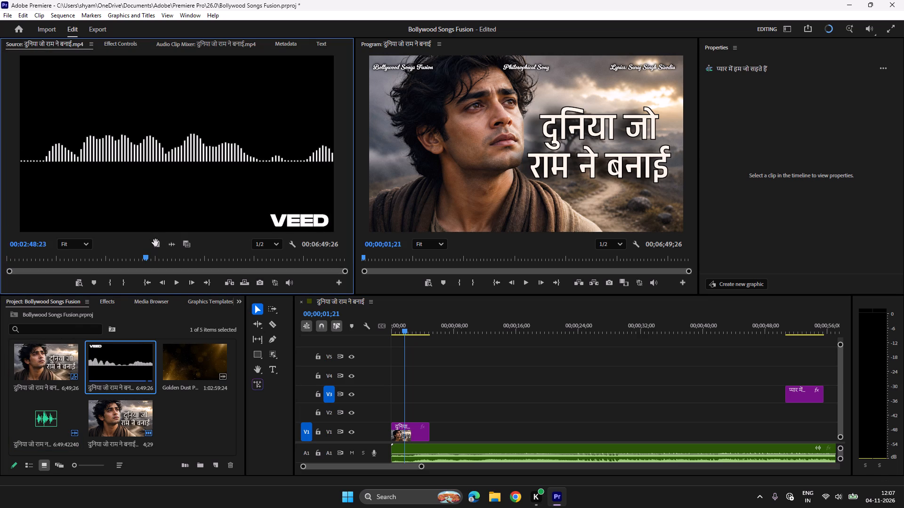
pyautogui.moveTo(155, 243); pyautogui.dragTo(390, 396)
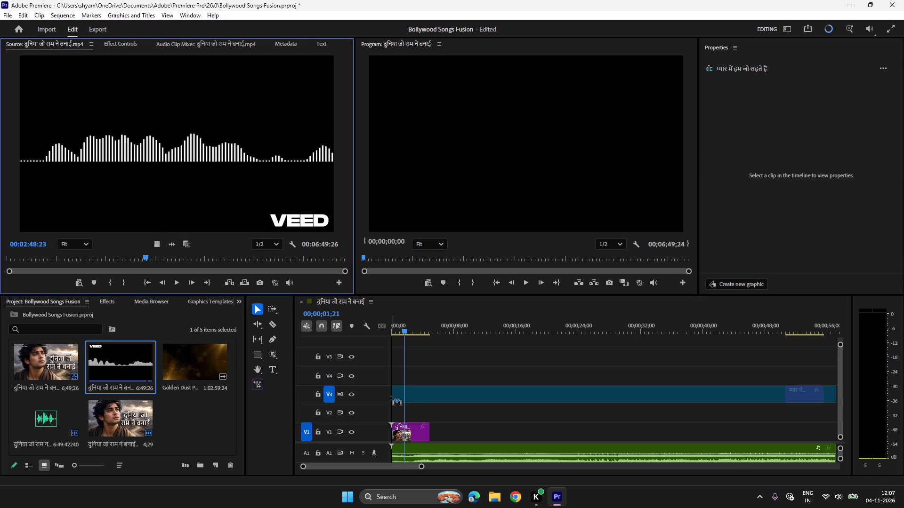
pyautogui.moveTo(390, 396); pyautogui.dragTo(389, 407)
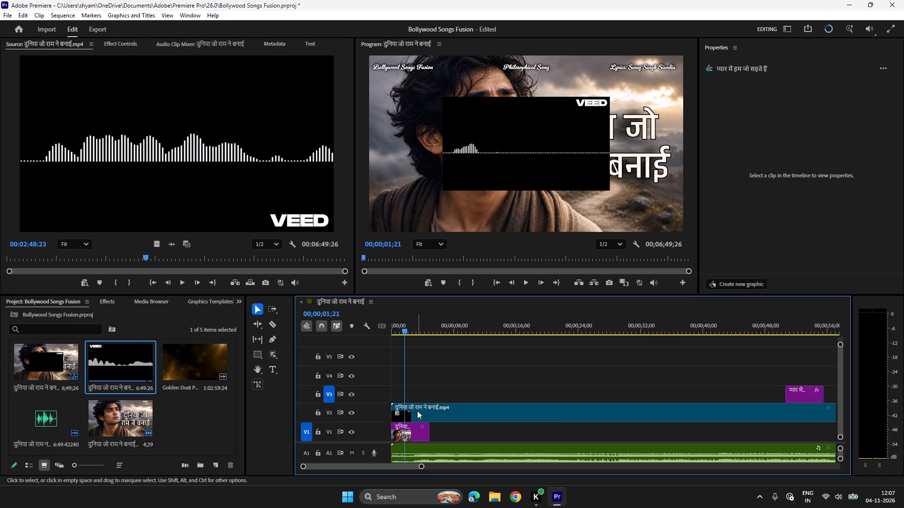
pyautogui.rightClick(417, 411)
pyautogui.click(451, 397)
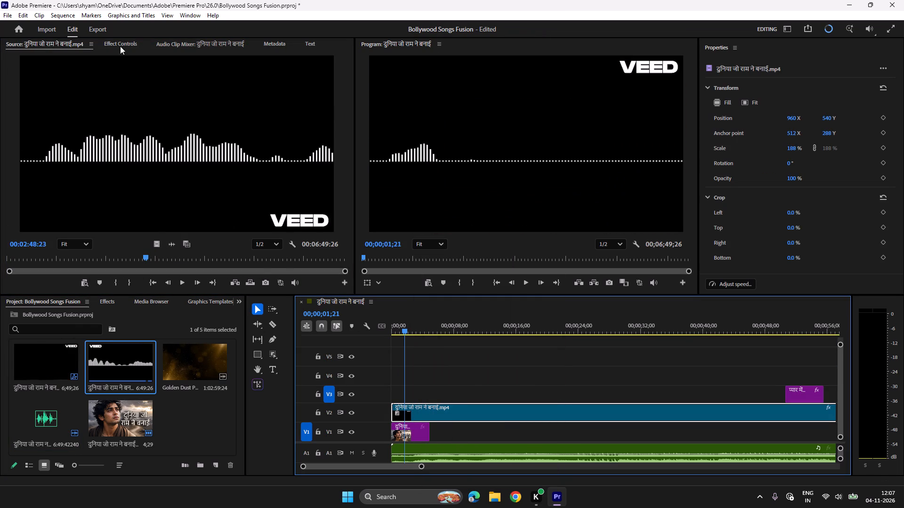
# Crop the waveform clip on V2 by 40% at top and bottom and set its vertical position to 972.
pyautogui.click(120, 46)
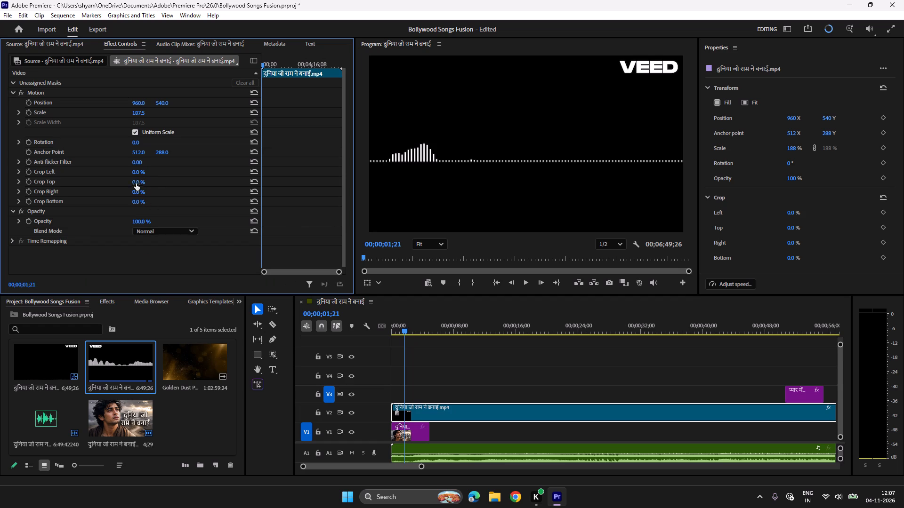
pyautogui.click(136, 183)
pyautogui.write('40')
pyautogui.press('Return')
pyautogui.click(143, 201)
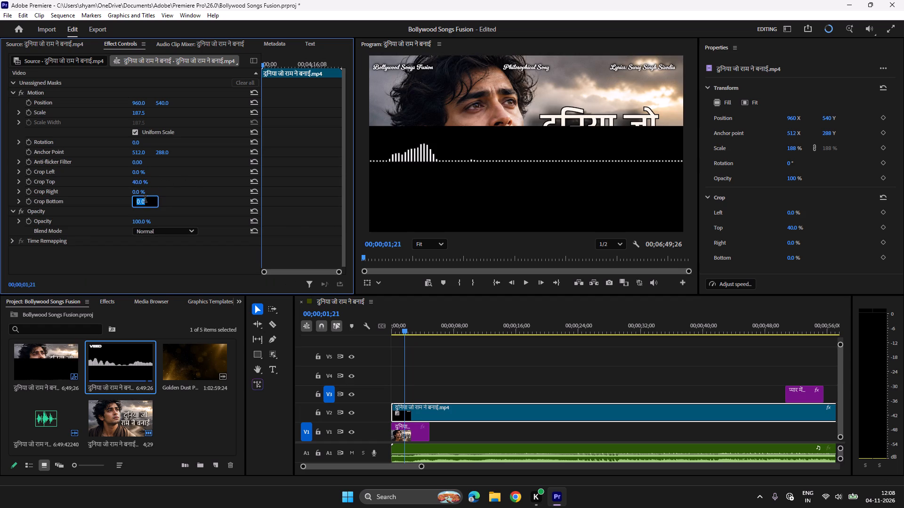
pyautogui.write('40')
pyautogui.press('Return')
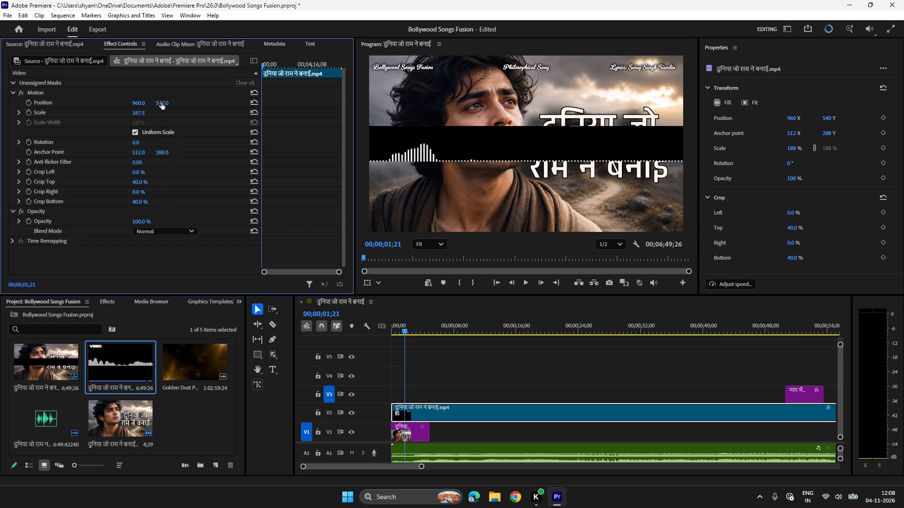
pyautogui.click(161, 103)
pyautogui.write('972')
pyautogui.press('Return')
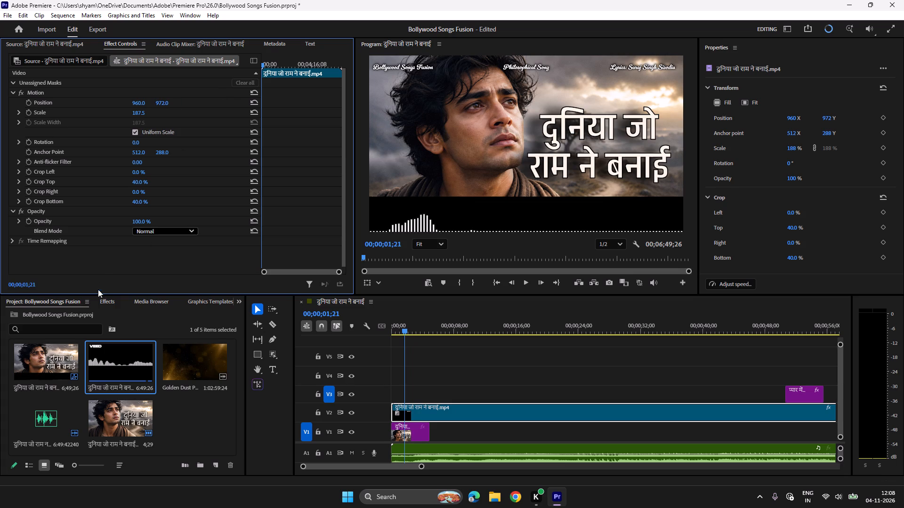
# Apply the Luma Key effect to the waveform clip on V2 and play a few seconds of the sequence.
pyautogui.click(102, 302)
pyautogui.scroll(-2, 121, 387)
pyautogui.click(12, 379)
pyautogui.scroll(-6, 124, 381)
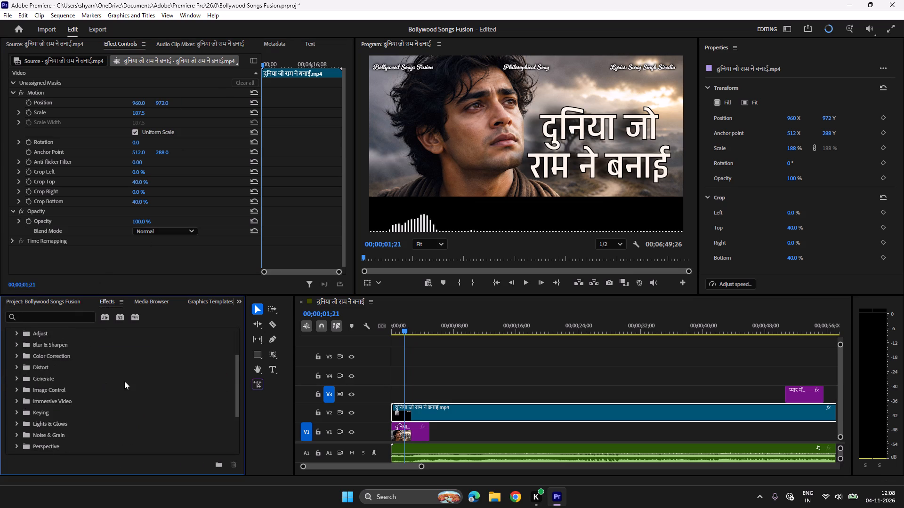
pyautogui.click(20, 413)
pyautogui.scroll(-5, 104, 420)
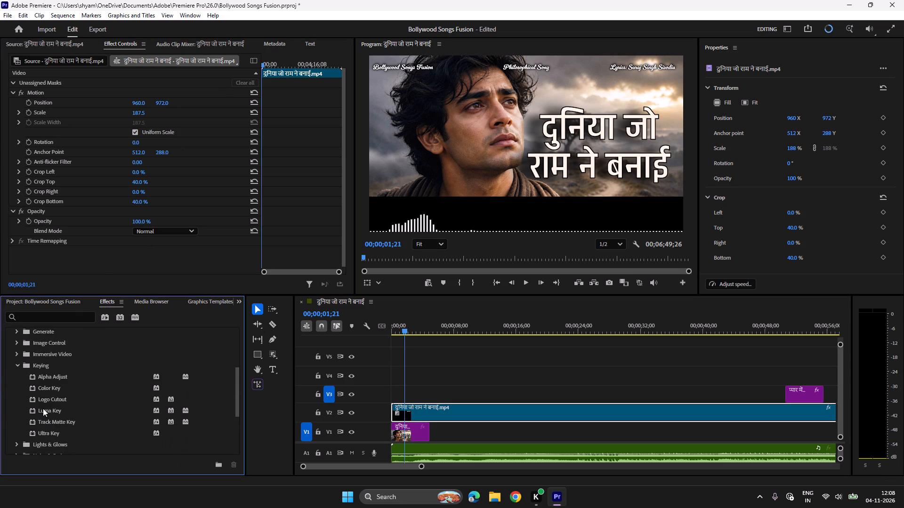
pyautogui.doubleClick(43, 408)
pyautogui.press('space')
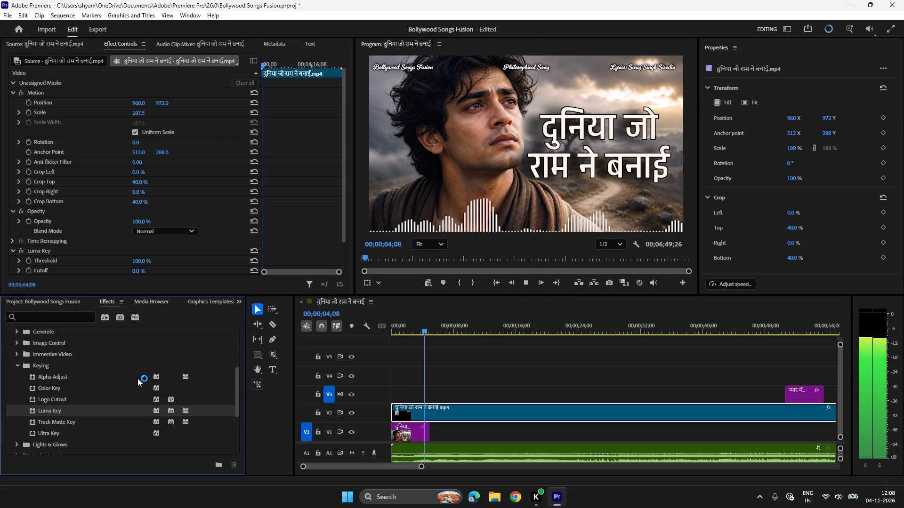
pyautogui.press('space')
pyautogui.scroll(4, 71, 359)
# Mark an In point at 00:22:54:01 in the Golden Dust source and place only its video on V4 at the sequence start.
pyautogui.click(62, 303)
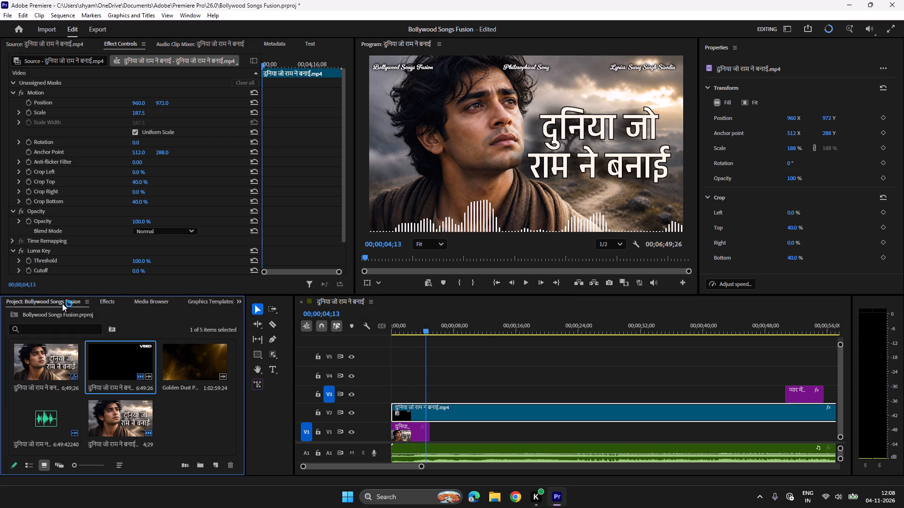
pyautogui.doubleClick(197, 368)
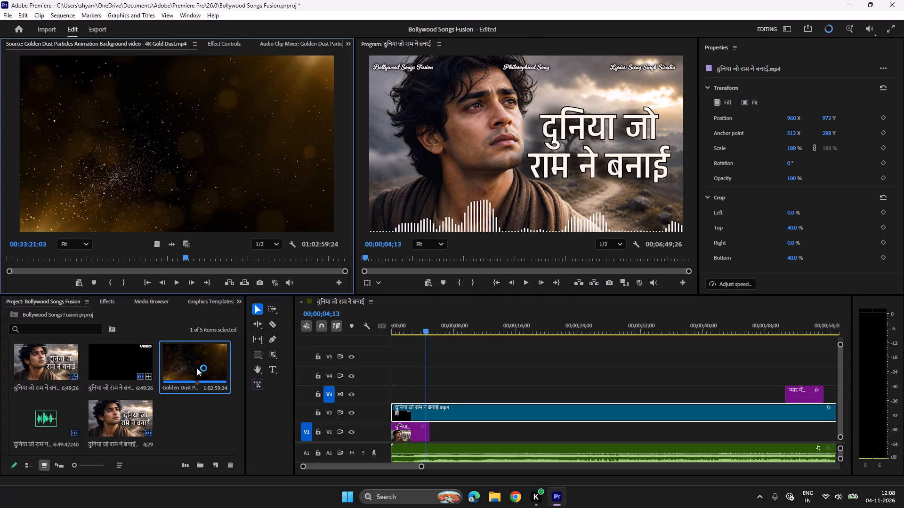
pyautogui.moveTo(87, 254); pyautogui.dragTo(122, 257)
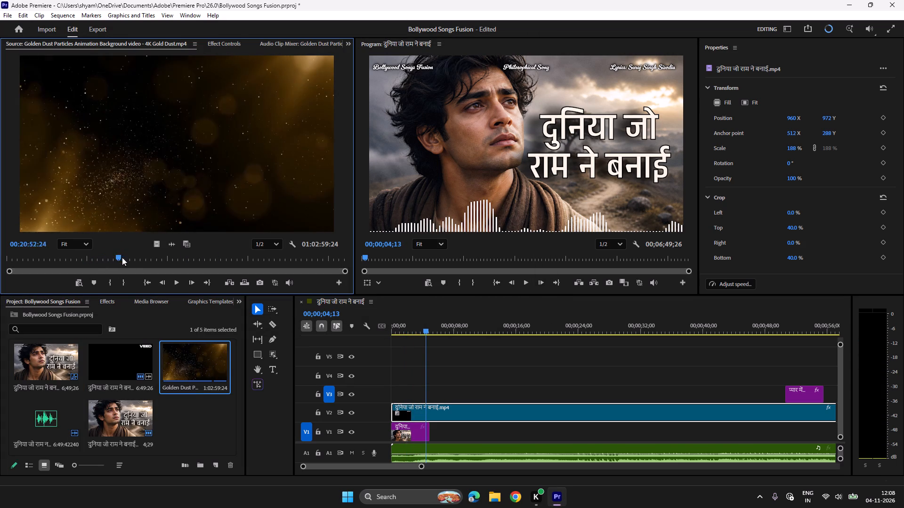
pyautogui.moveTo(122, 257); pyautogui.dragTo(192, 264)
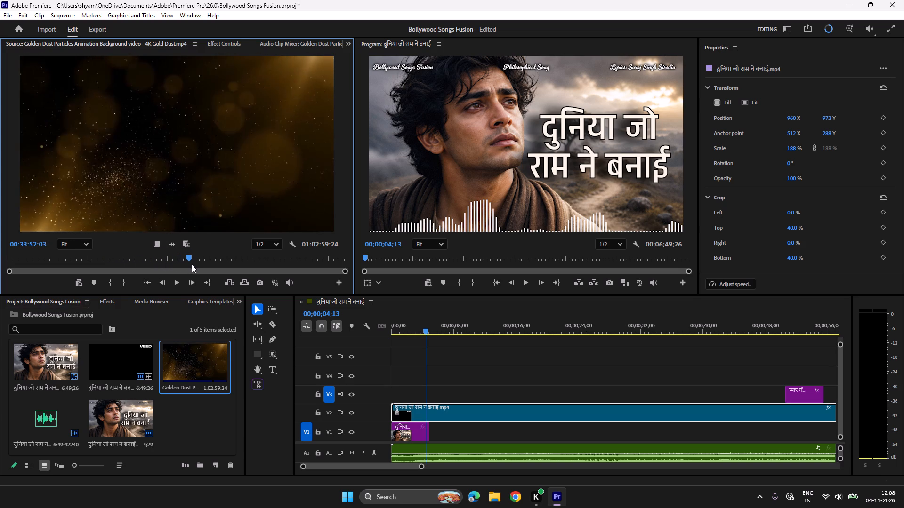
pyautogui.moveTo(192, 264); pyautogui.dragTo(196, 264)
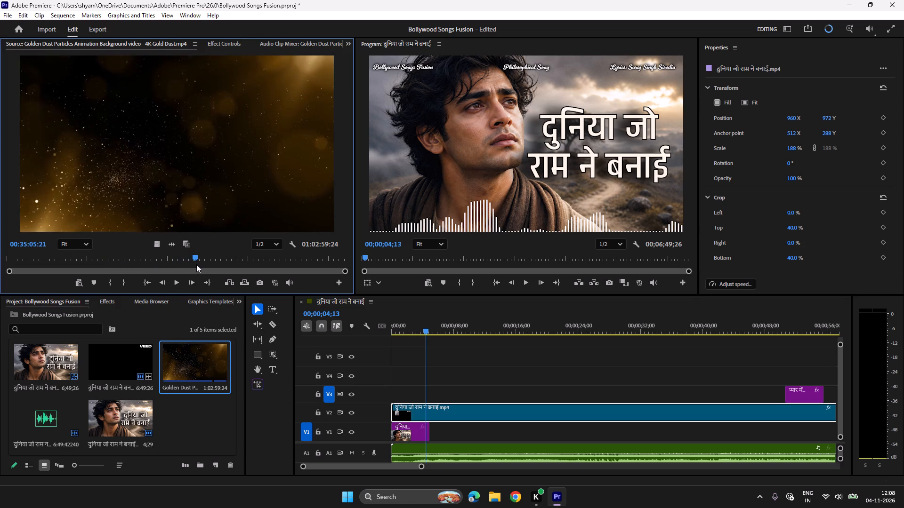
pyautogui.moveTo(196, 264); pyautogui.dragTo(131, 256)
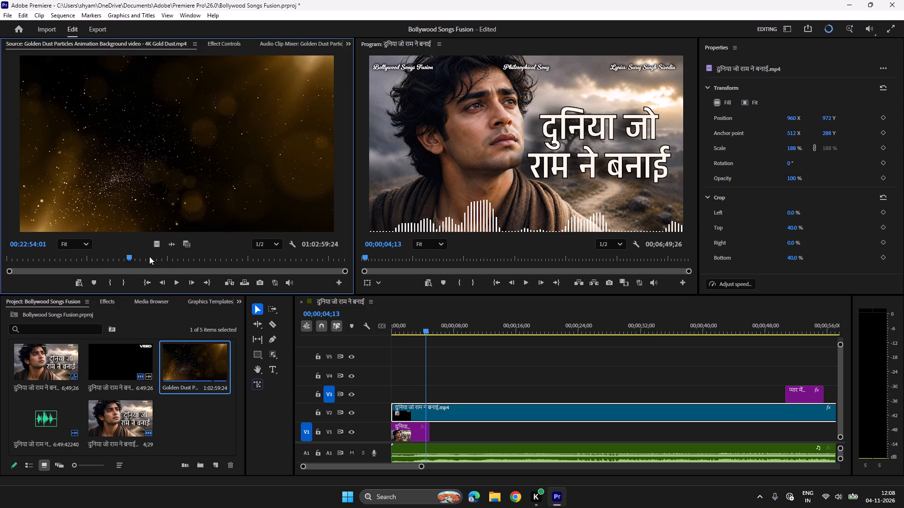
pyautogui.press('i')
pyautogui.moveTo(155, 245); pyautogui.dragTo(343, 315)
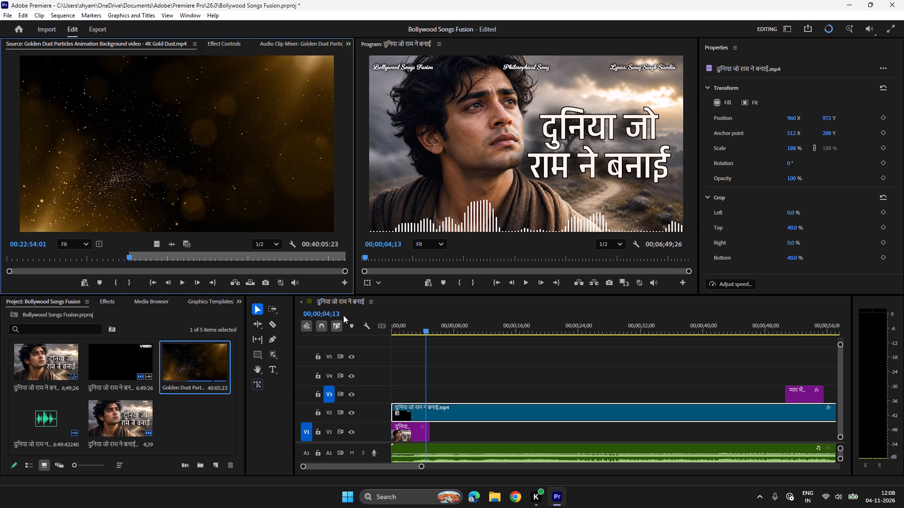
pyautogui.moveTo(343, 315); pyautogui.dragTo(368, 369)
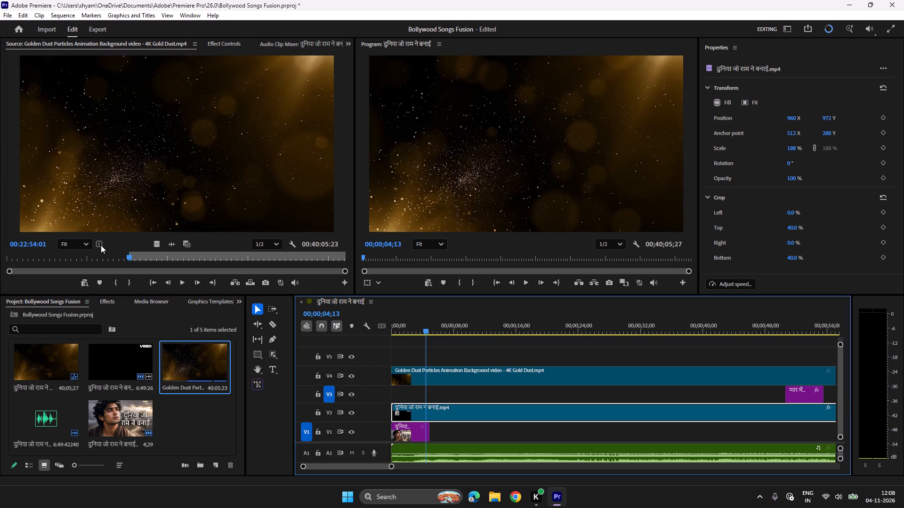
# Clear the In and Out points of the Golden Dust source clip.
pyautogui.moveTo(129, 258); pyautogui.dragTo(142, 260)
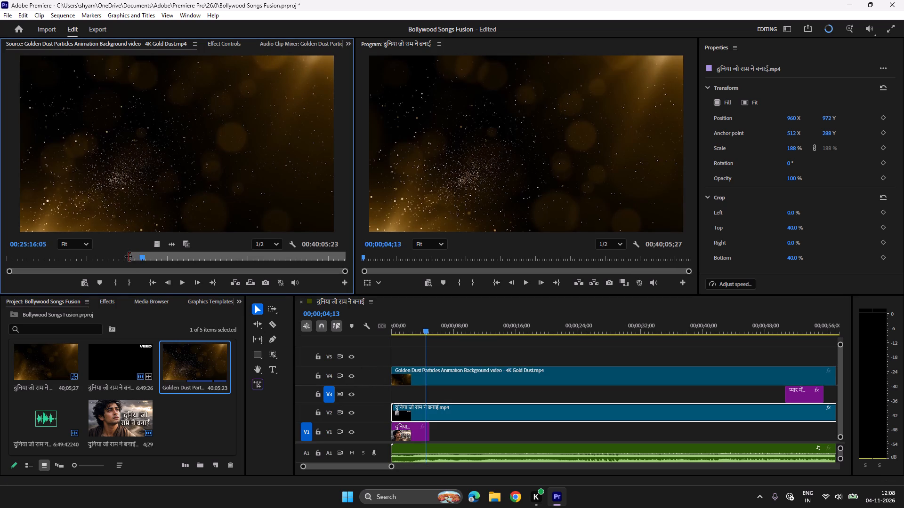
pyautogui.moveTo(129, 256); pyautogui.dragTo(0, 257)
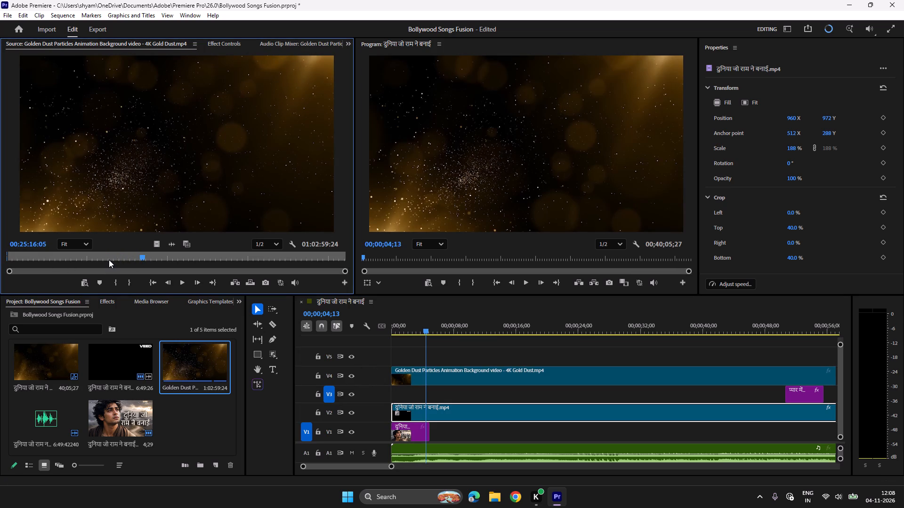
pyautogui.write('iiioooo')
pyautogui.write('ioioi')
pyautogui.rightClick(131, 256)
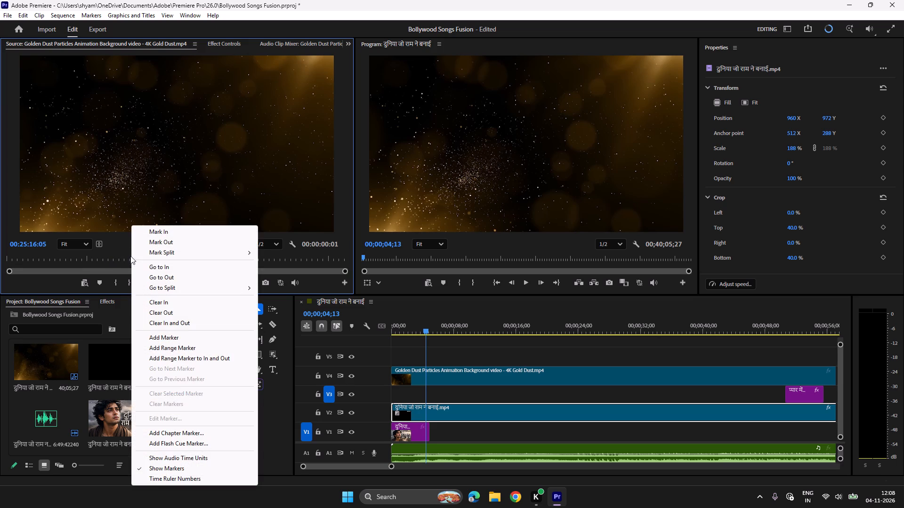
pyautogui.click(182, 324)
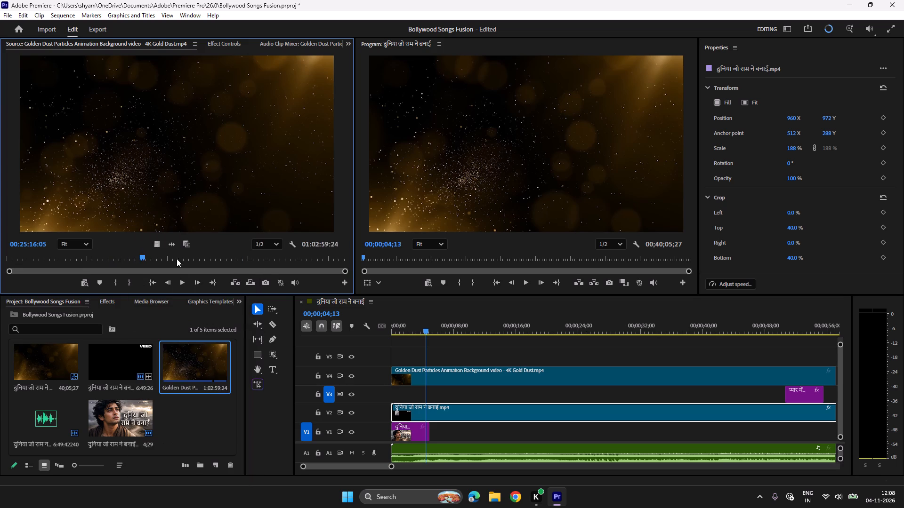
# Extend the PNG image on V1 to the end of the song, for a duration of 00;06;49;26.
pyautogui.click(526, 381)
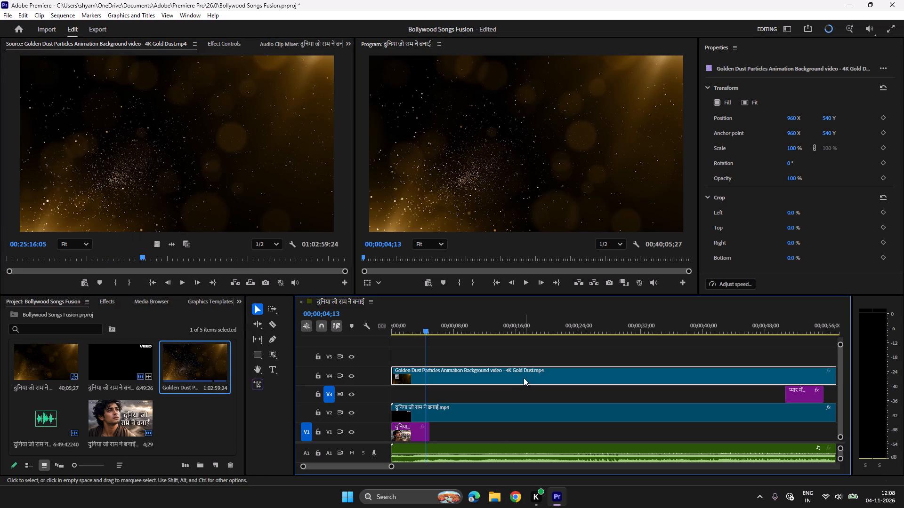
pyautogui.moveTo(355, 465); pyautogui.dragTo(426, 462)
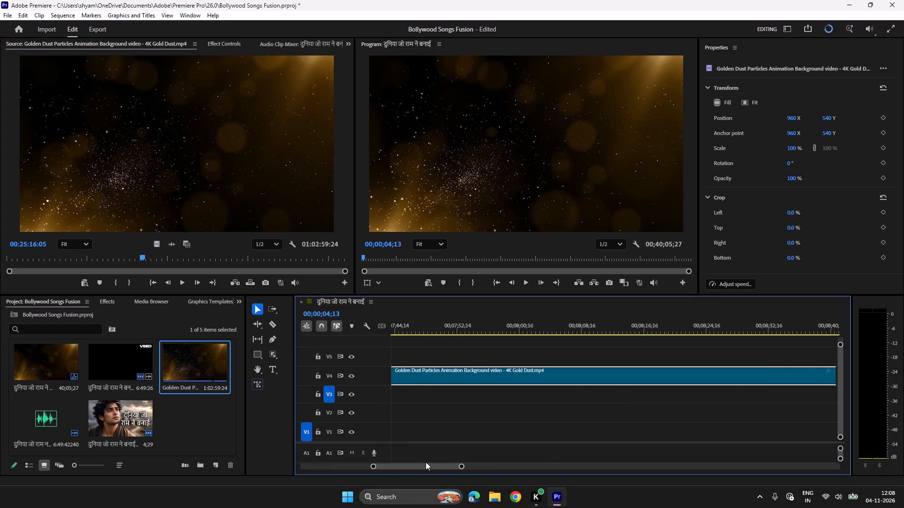
pyautogui.moveTo(426, 462); pyautogui.dragTo(413, 462)
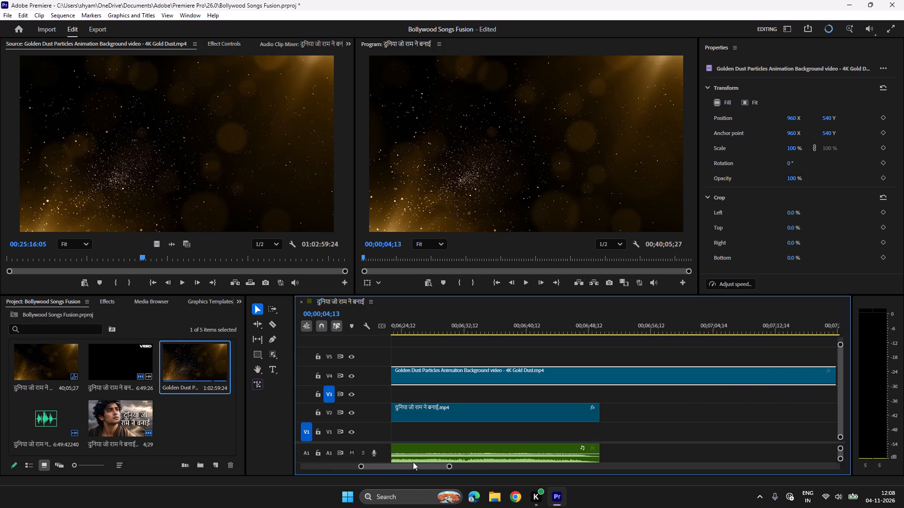
pyautogui.moveTo(451, 465); pyautogui.dragTo(557, 472)
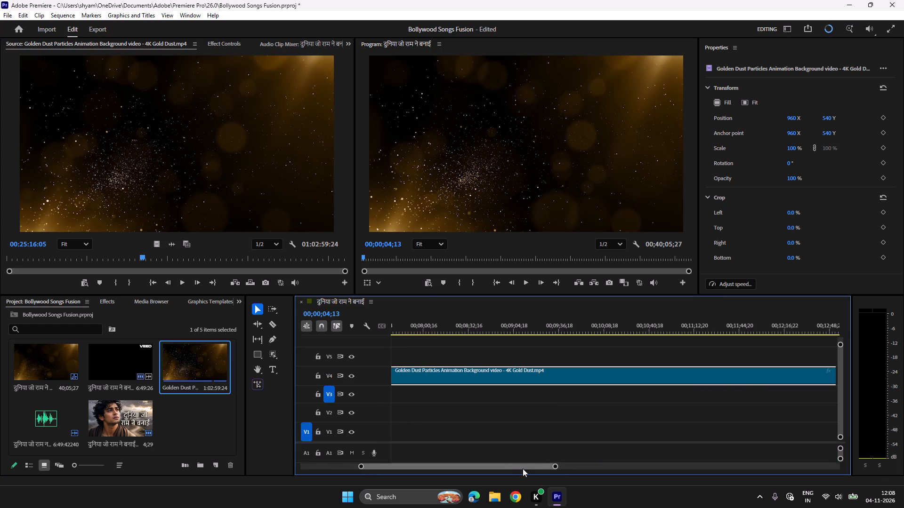
pyautogui.moveTo(521, 468); pyautogui.dragTo(384, 468)
pyautogui.moveTo(500, 467); pyautogui.dragTo(583, 467)
pyautogui.moveTo(397, 432); pyautogui.dragTo(657, 434)
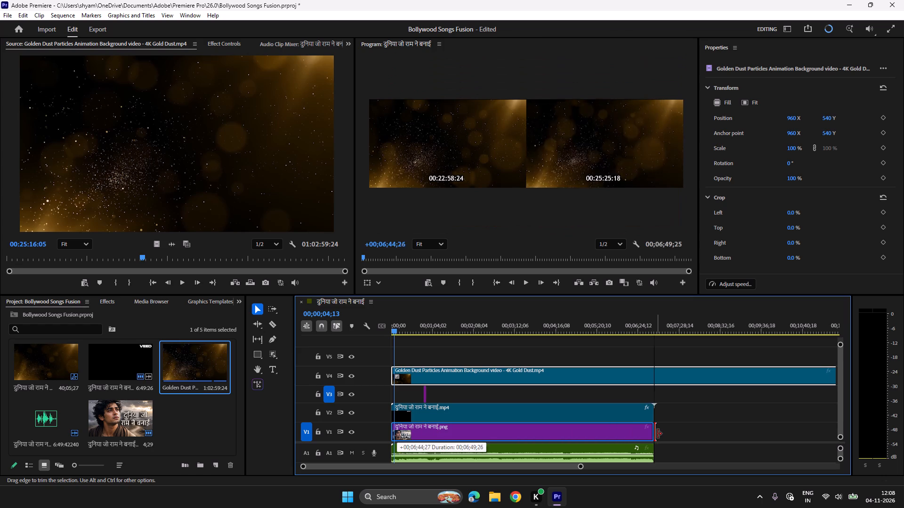
pyautogui.moveTo(657, 434); pyautogui.dragTo(658, 434)
# Split the Golden Dust clip on V4 at the end of the song and delete the excess part.
pyautogui.press('c')
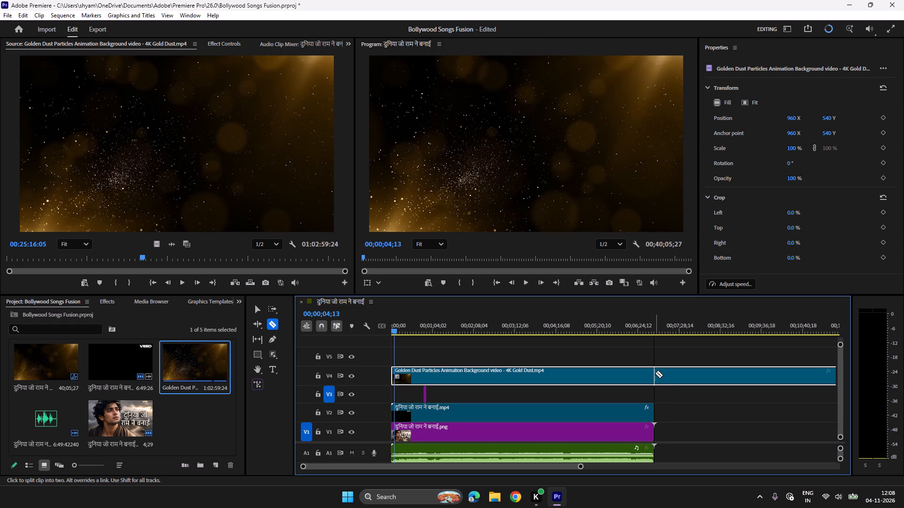
pyautogui.click(655, 373)
pyautogui.press('v')
pyautogui.click(682, 372)
pyautogui.press('Delete')
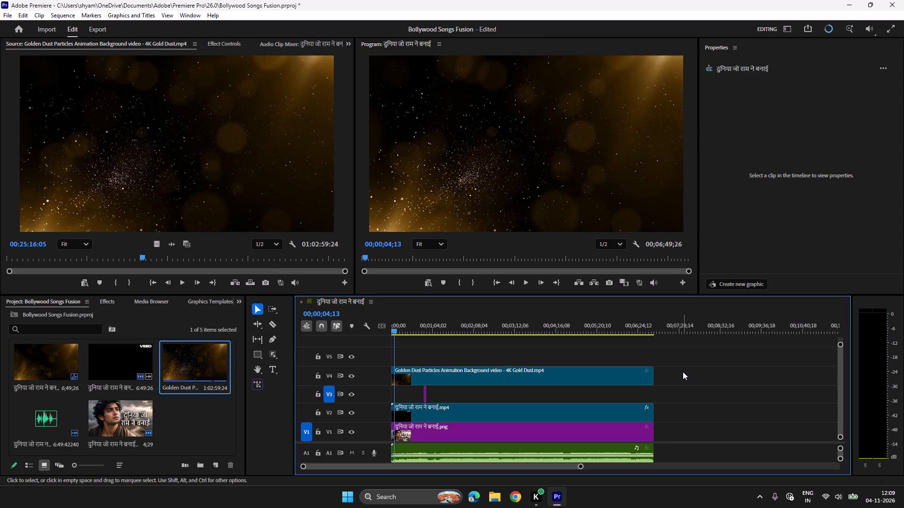
# Apply the Luma Key effect to the Golden Dust clip on V4 and play the sequence to preview the overlay.
pyautogui.moveTo(583, 467); pyautogui.dragTo(476, 468)
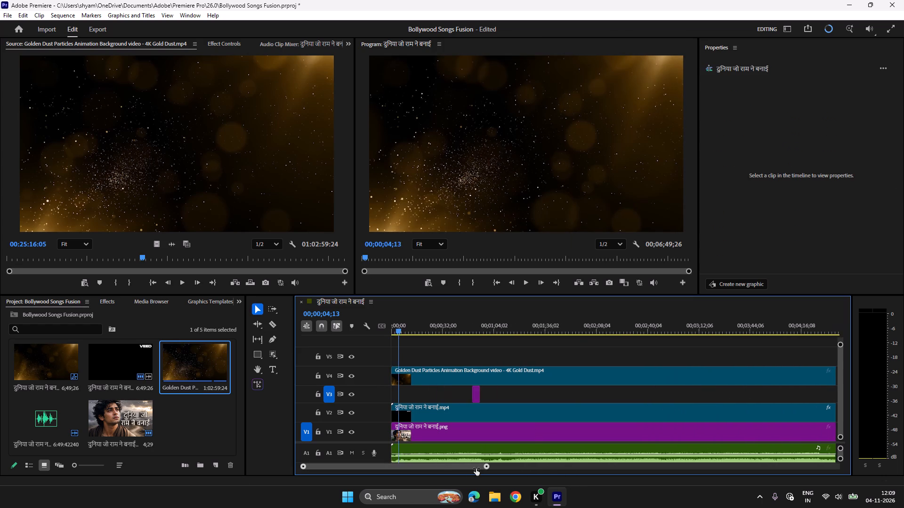
pyautogui.moveTo(476, 468); pyautogui.dragTo(413, 466)
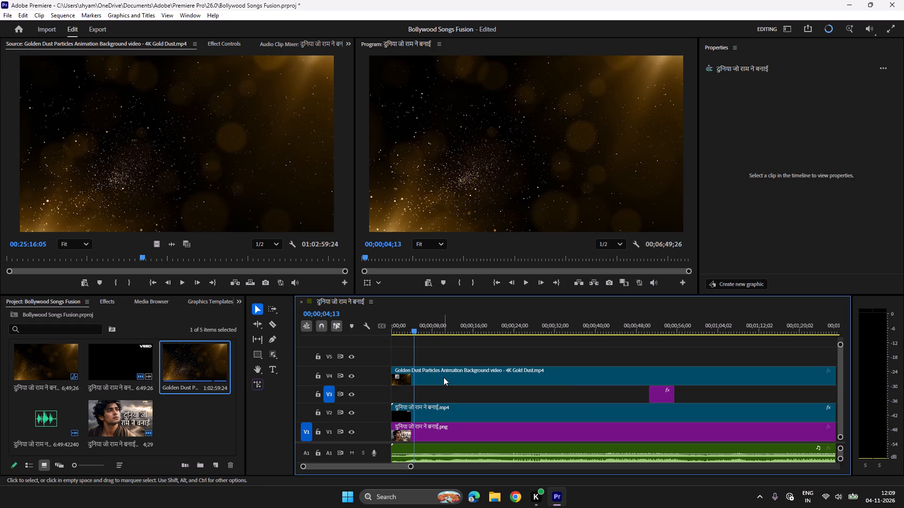
pyautogui.click(444, 377)
pyautogui.click(100, 300)
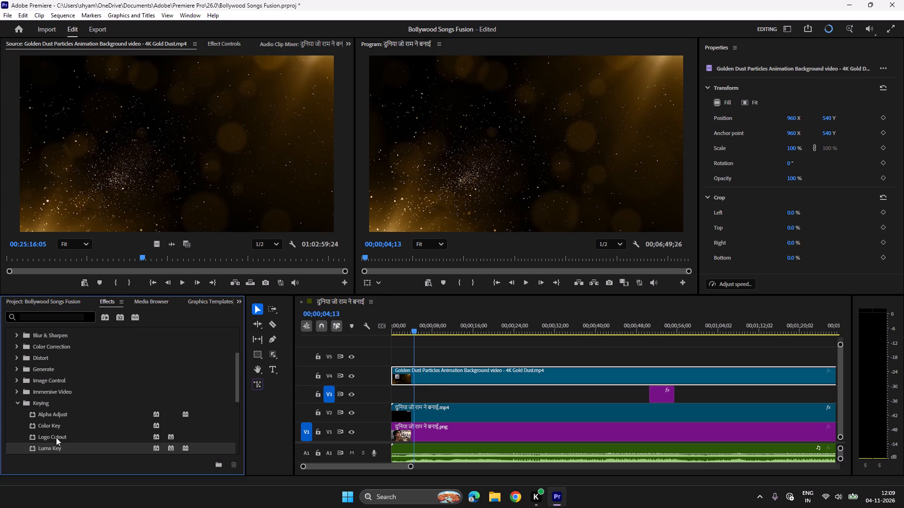
pyautogui.doubleClick(55, 447)
pyautogui.press('space')
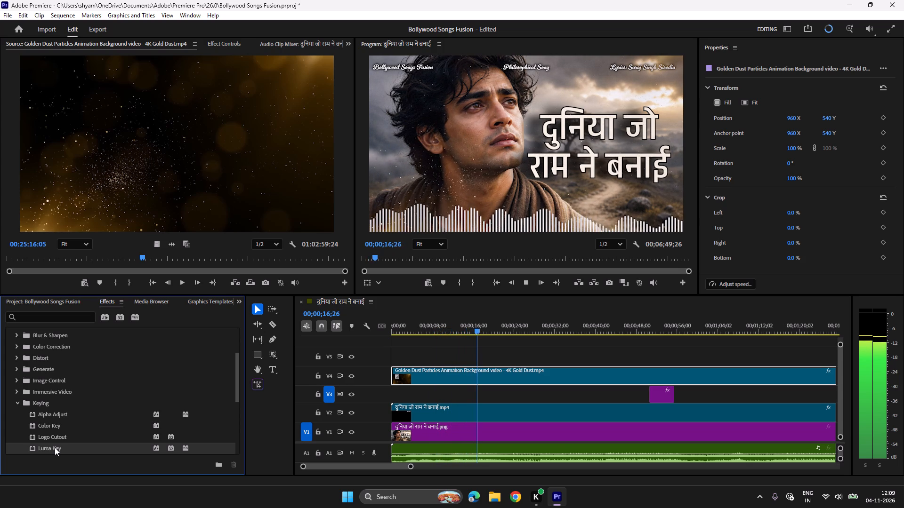
pyautogui.press('space')
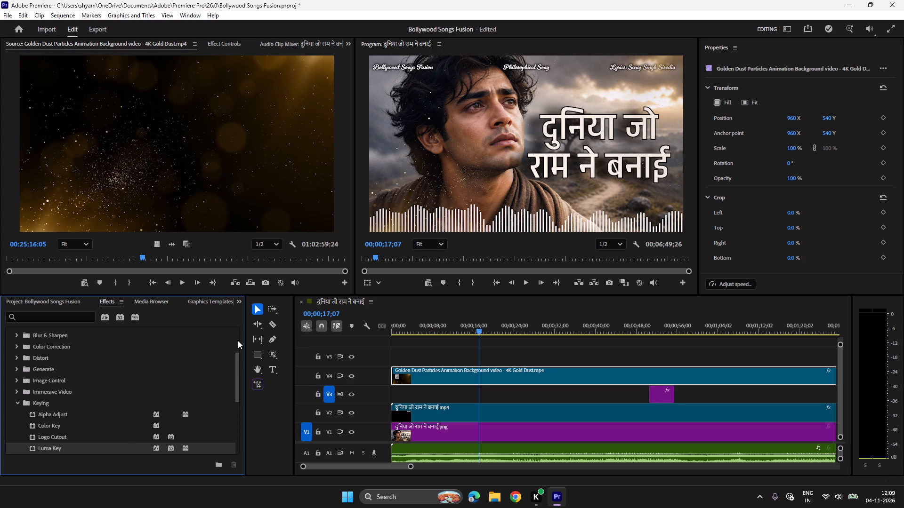
# Apply the Tint colour correction effect to the Golden Dust clip on V4.
pyautogui.scroll(8, 49, 421)
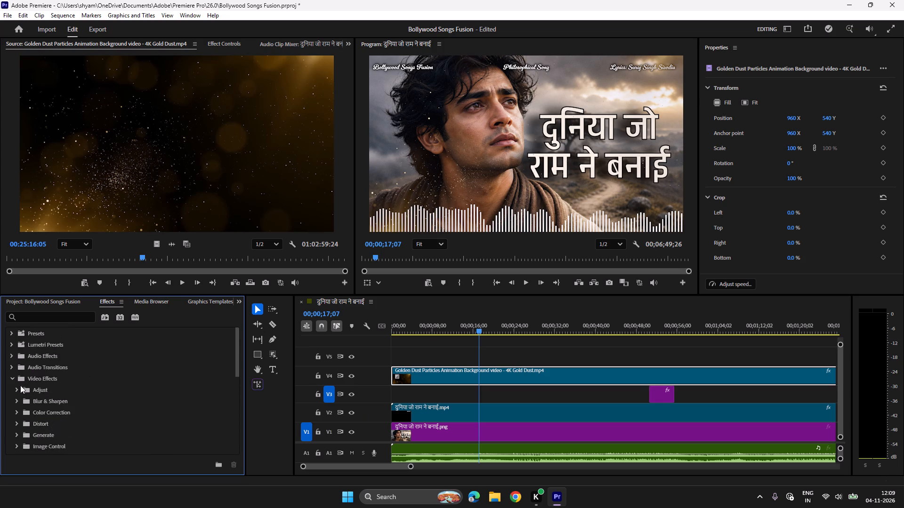
pyautogui.click(19, 411)
pyautogui.scroll(-5, 65, 414)
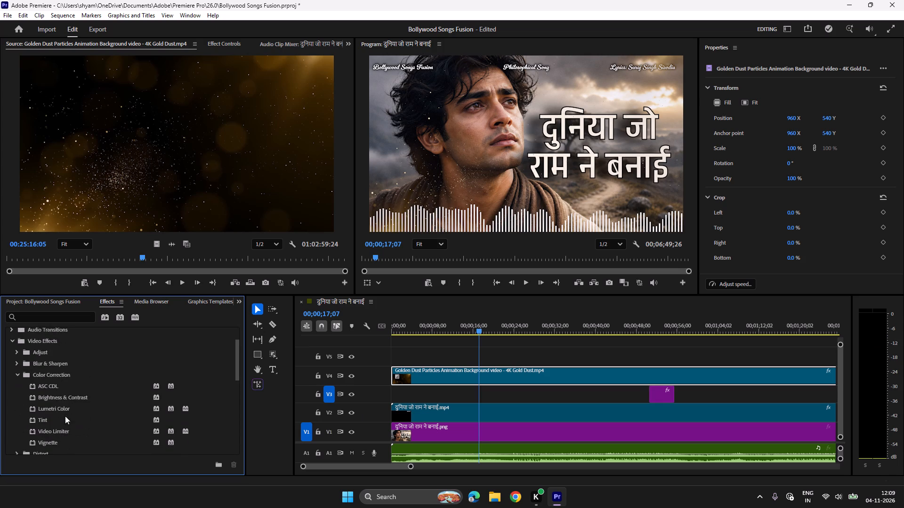
pyautogui.doubleClick(41, 410)
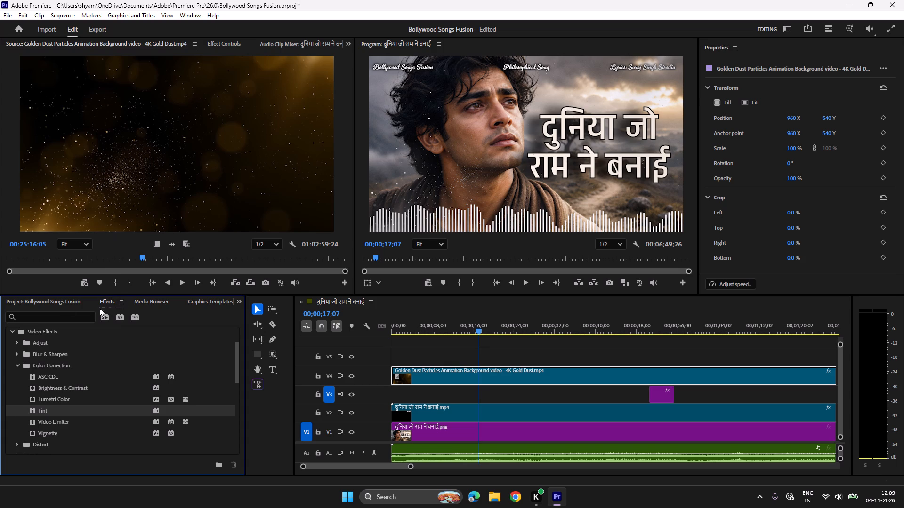
# Play the sequence to examine the golden dust overlay, turning the V4 clip's Tint effect off and on to compare the look.
pyautogui.click(218, 42)
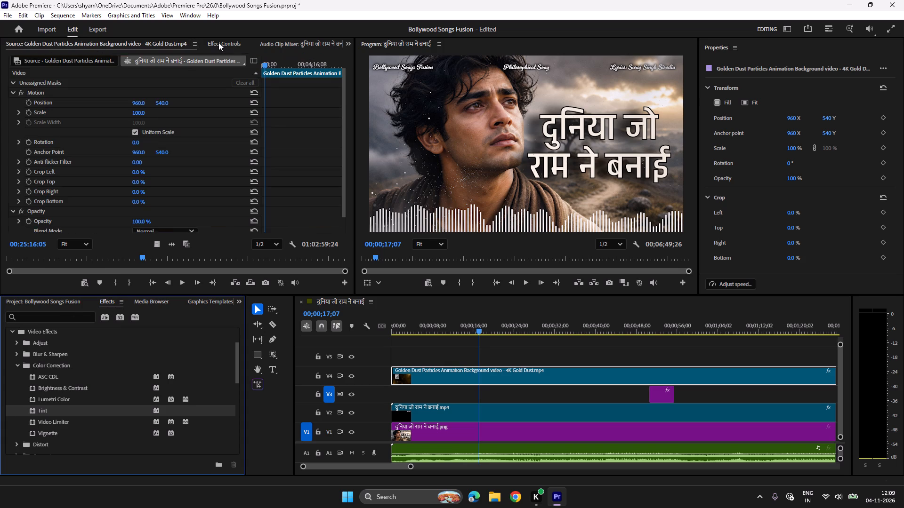
pyautogui.scroll(-6, 177, 232)
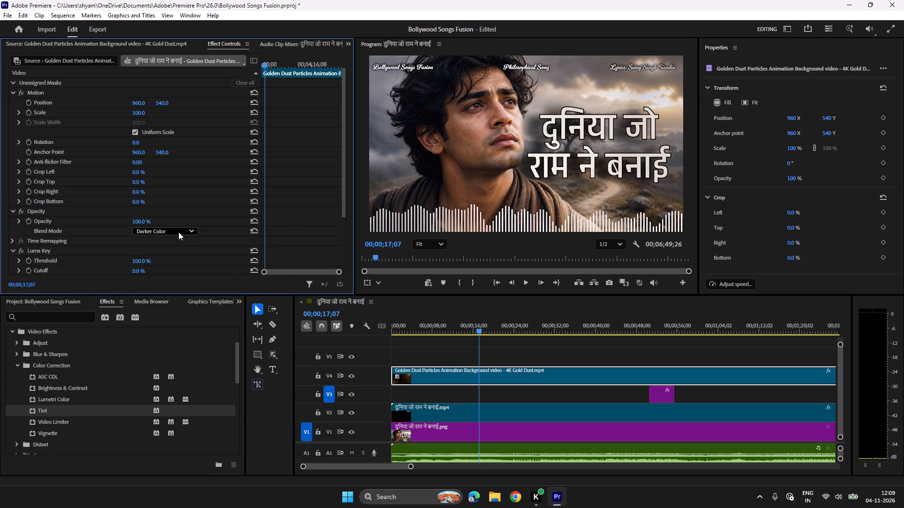
pyautogui.click(178, 232)
pyautogui.scroll(8, 178, 231)
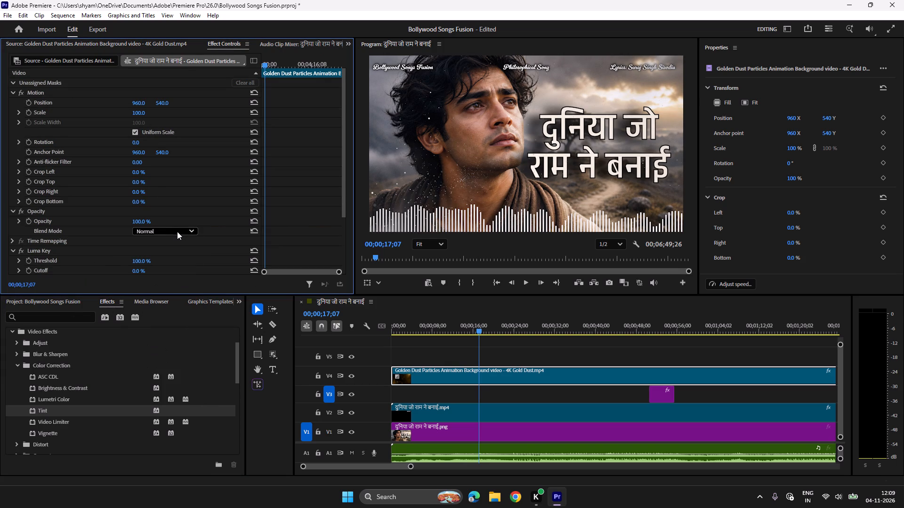
pyautogui.click(418, 324)
pyautogui.press('space')
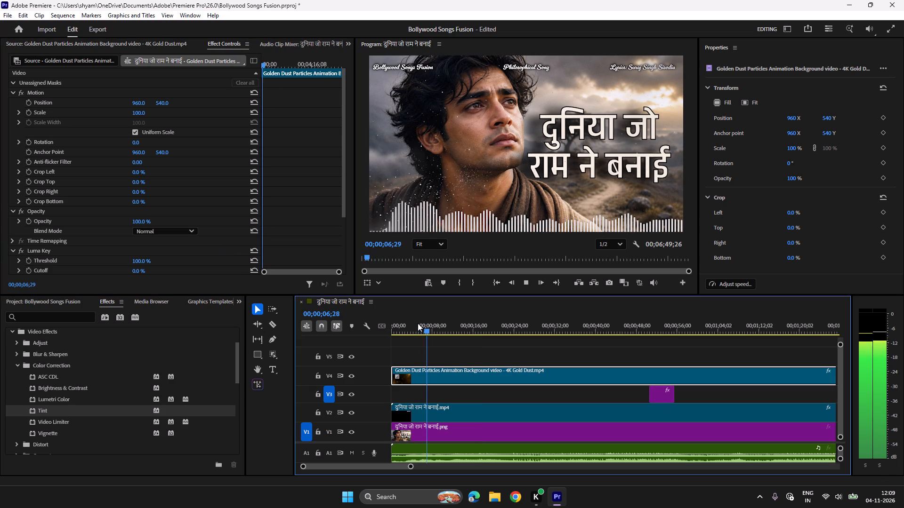
pyautogui.press('space')
pyautogui.scroll(-7, 190, 255)
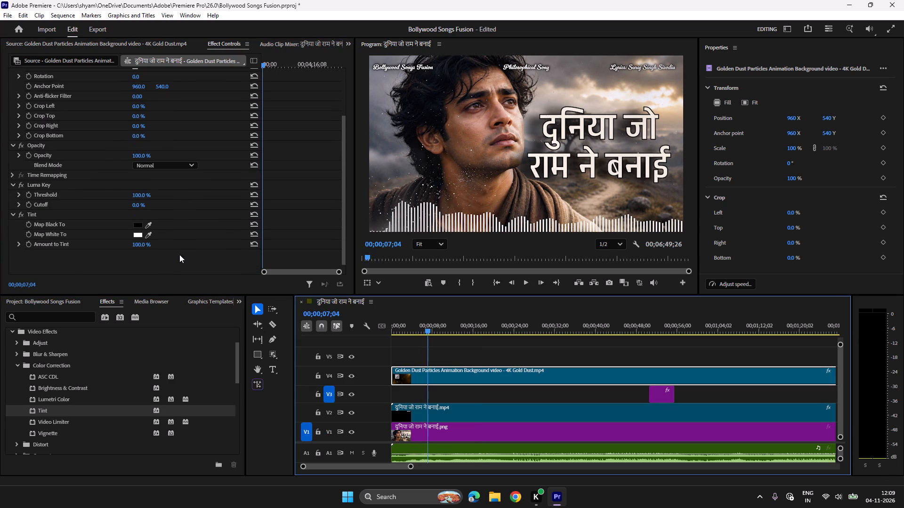
pyautogui.press('space')
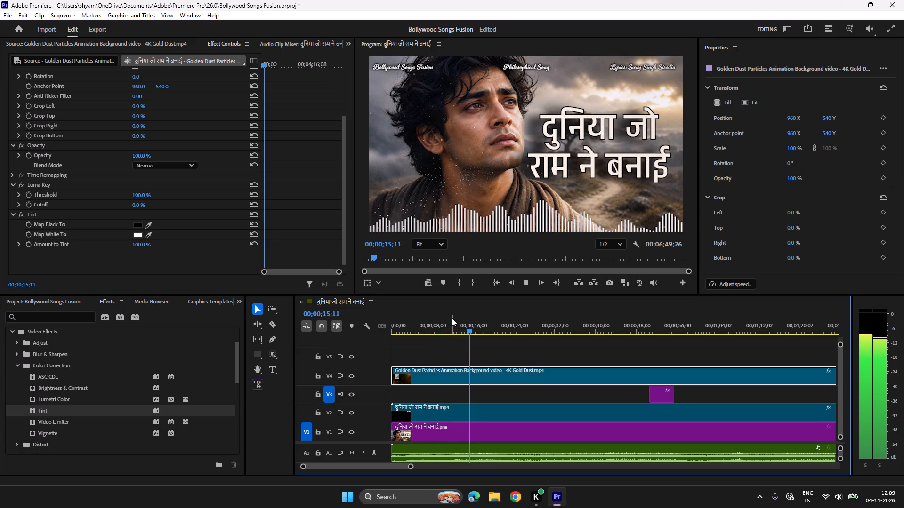
pyautogui.click(21, 213)
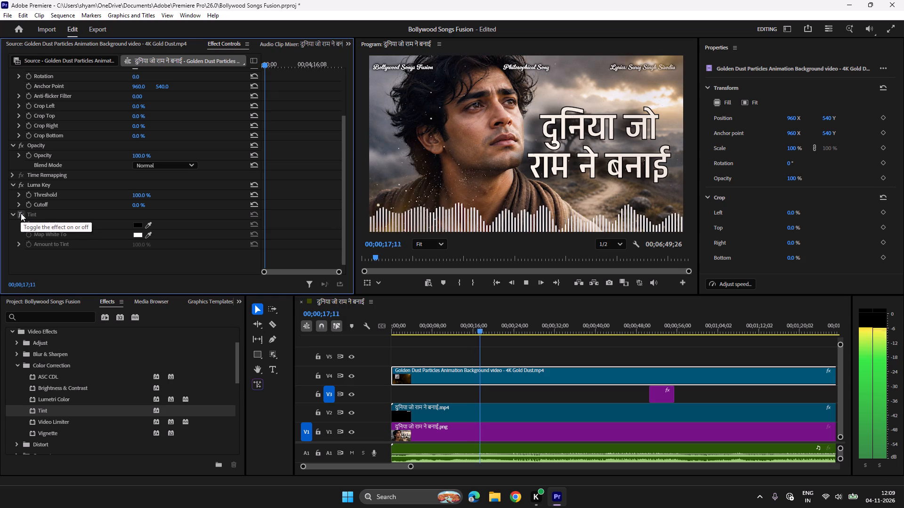
pyautogui.click(21, 213)
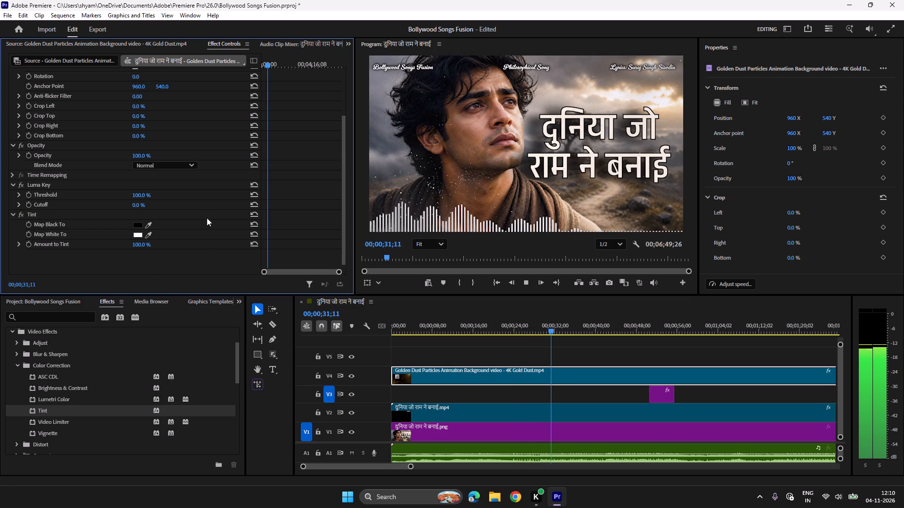
pyautogui.press('space')
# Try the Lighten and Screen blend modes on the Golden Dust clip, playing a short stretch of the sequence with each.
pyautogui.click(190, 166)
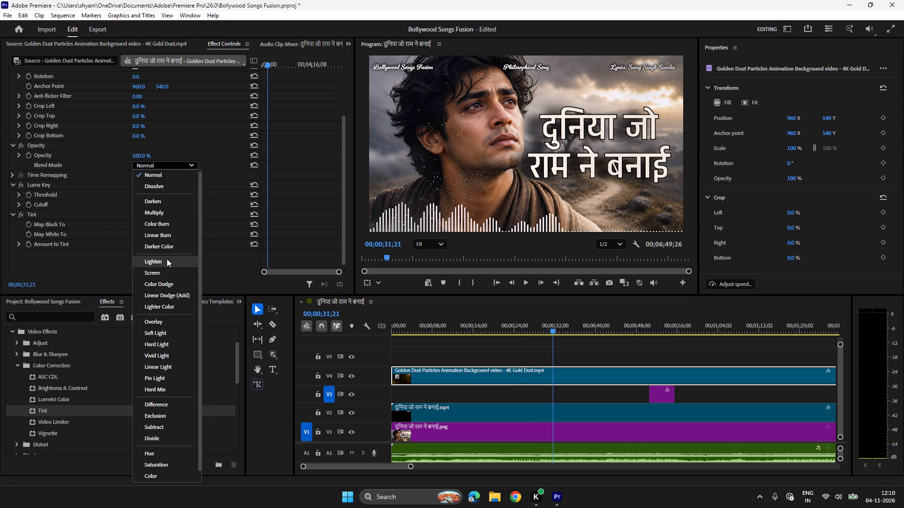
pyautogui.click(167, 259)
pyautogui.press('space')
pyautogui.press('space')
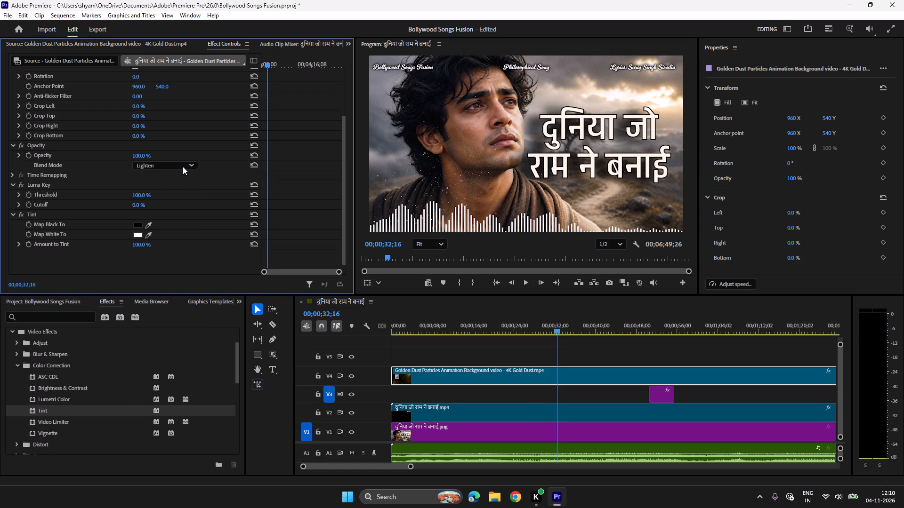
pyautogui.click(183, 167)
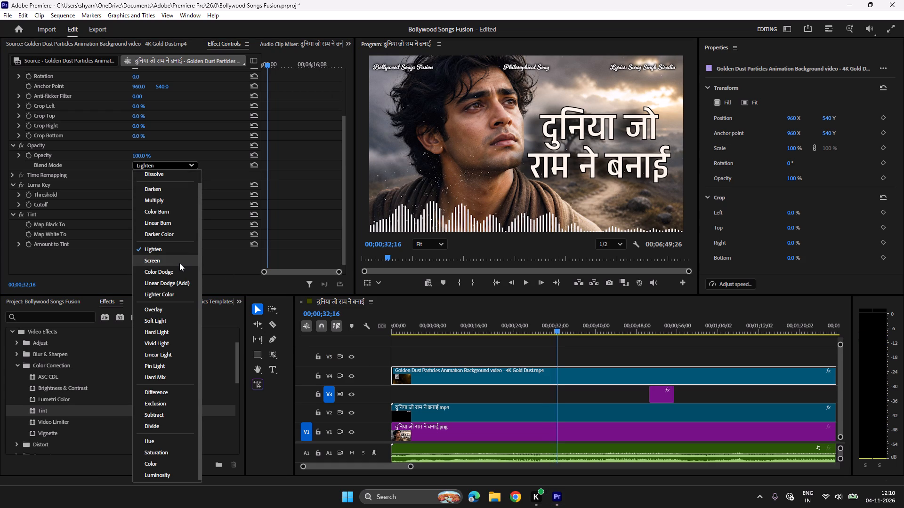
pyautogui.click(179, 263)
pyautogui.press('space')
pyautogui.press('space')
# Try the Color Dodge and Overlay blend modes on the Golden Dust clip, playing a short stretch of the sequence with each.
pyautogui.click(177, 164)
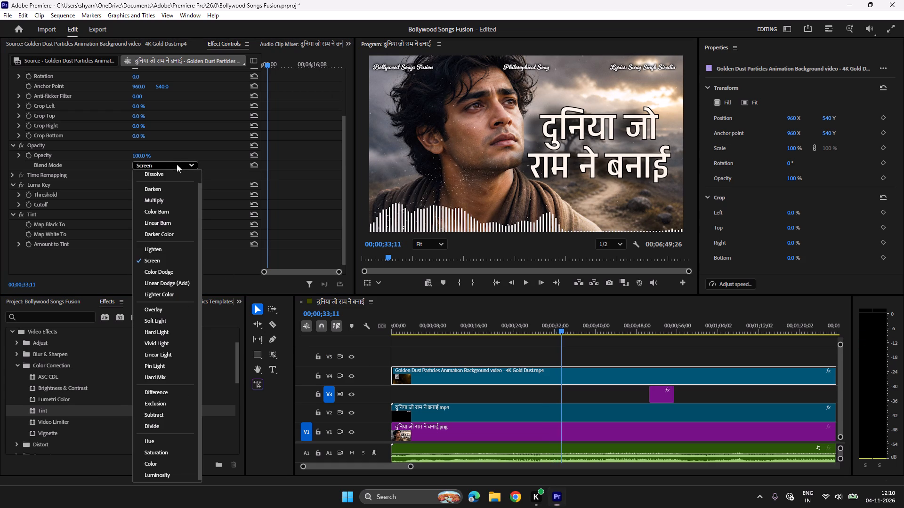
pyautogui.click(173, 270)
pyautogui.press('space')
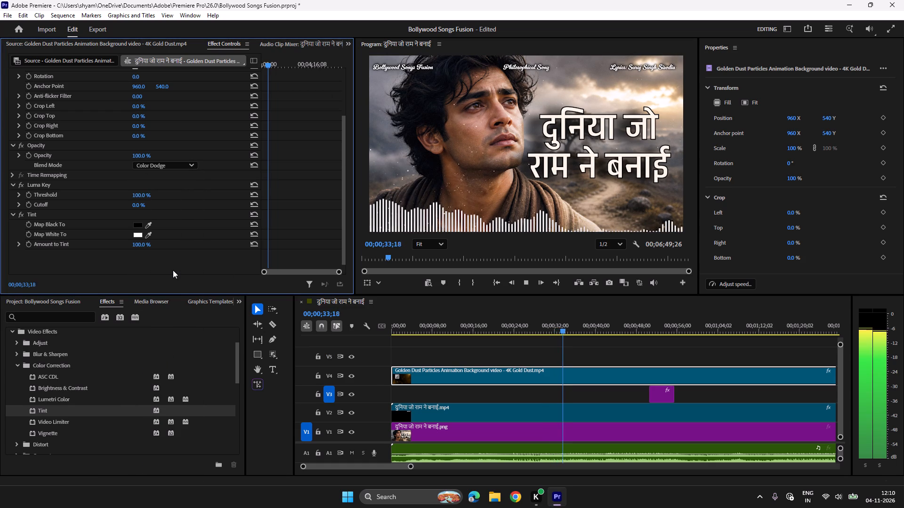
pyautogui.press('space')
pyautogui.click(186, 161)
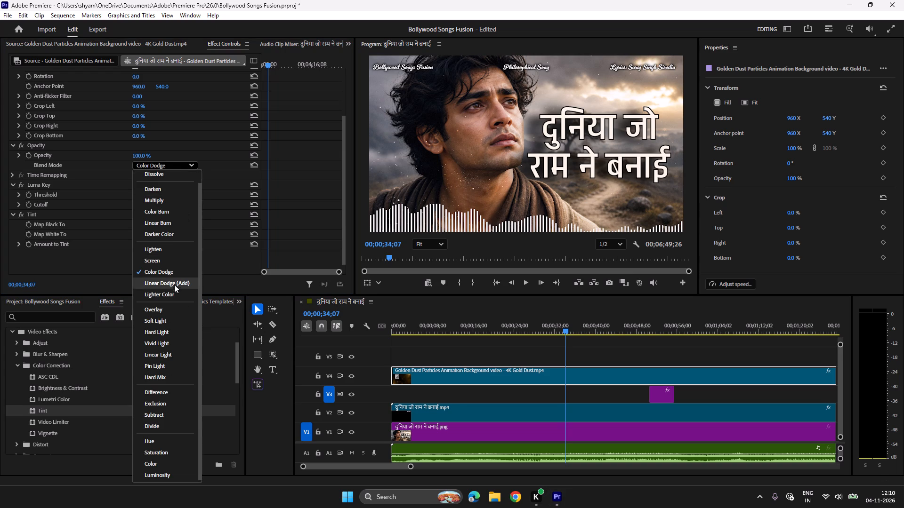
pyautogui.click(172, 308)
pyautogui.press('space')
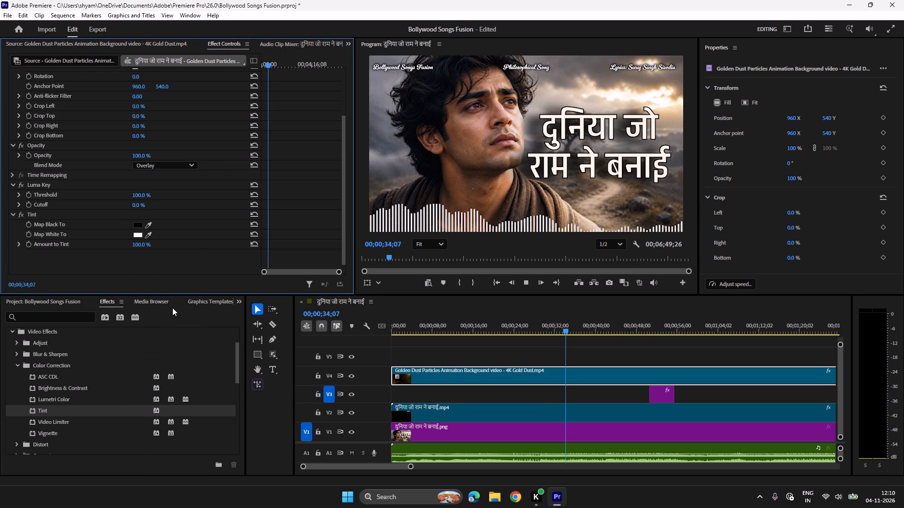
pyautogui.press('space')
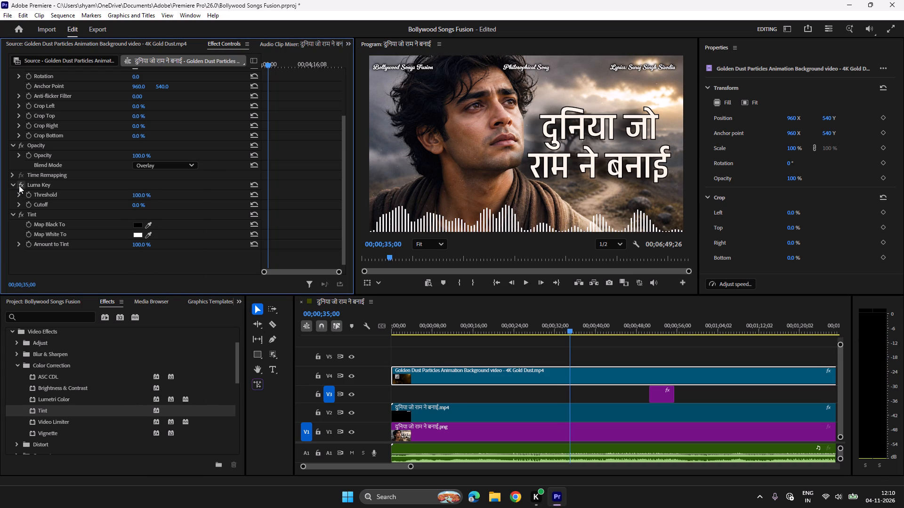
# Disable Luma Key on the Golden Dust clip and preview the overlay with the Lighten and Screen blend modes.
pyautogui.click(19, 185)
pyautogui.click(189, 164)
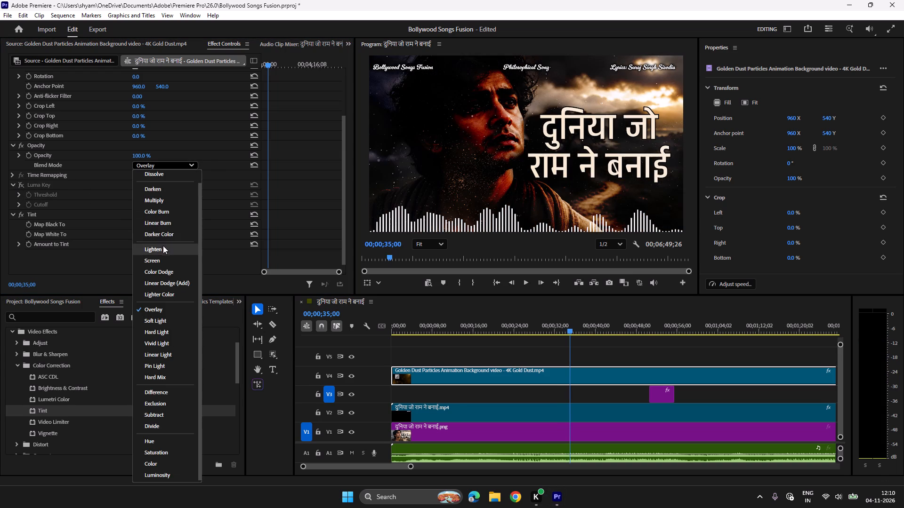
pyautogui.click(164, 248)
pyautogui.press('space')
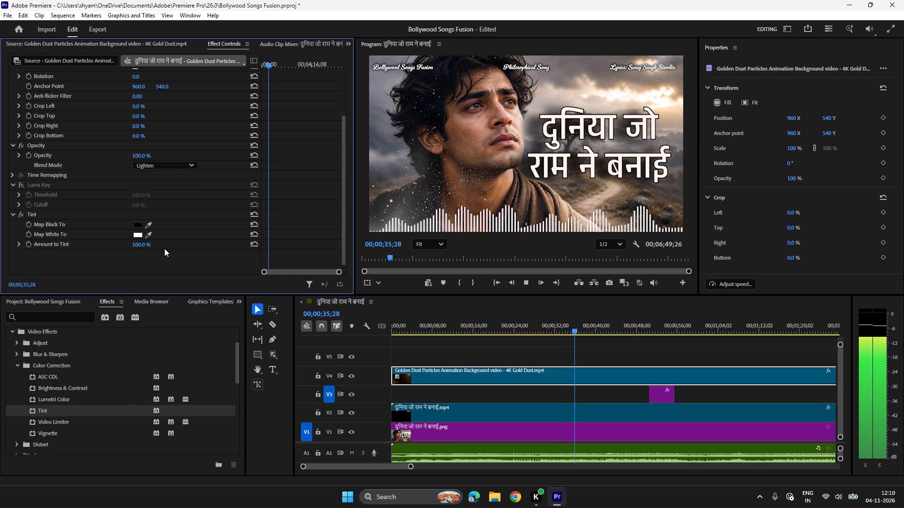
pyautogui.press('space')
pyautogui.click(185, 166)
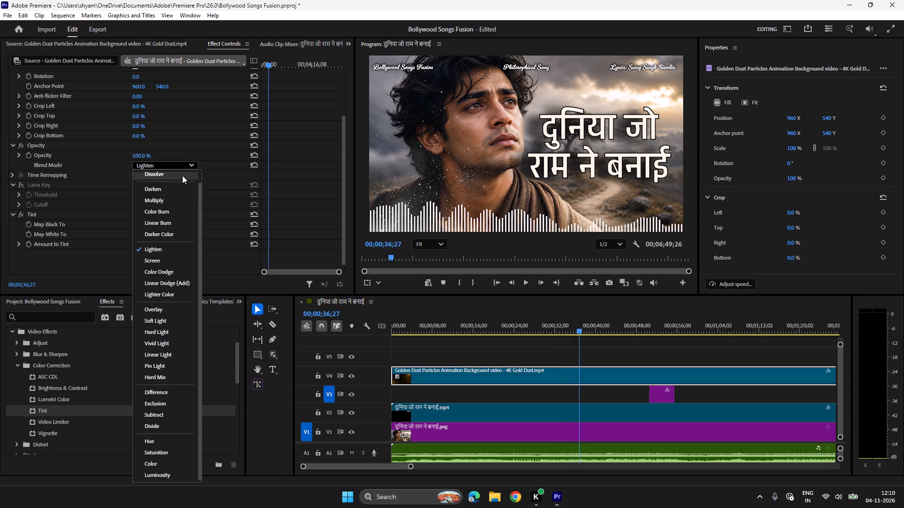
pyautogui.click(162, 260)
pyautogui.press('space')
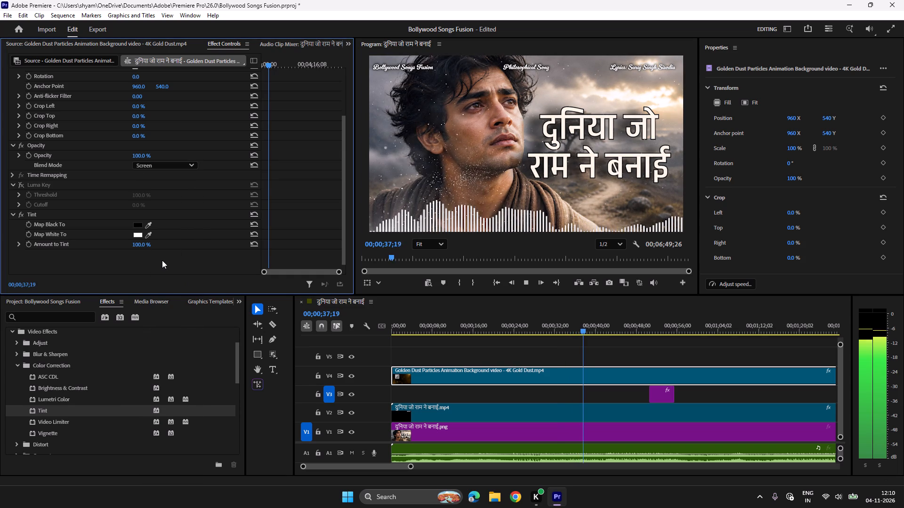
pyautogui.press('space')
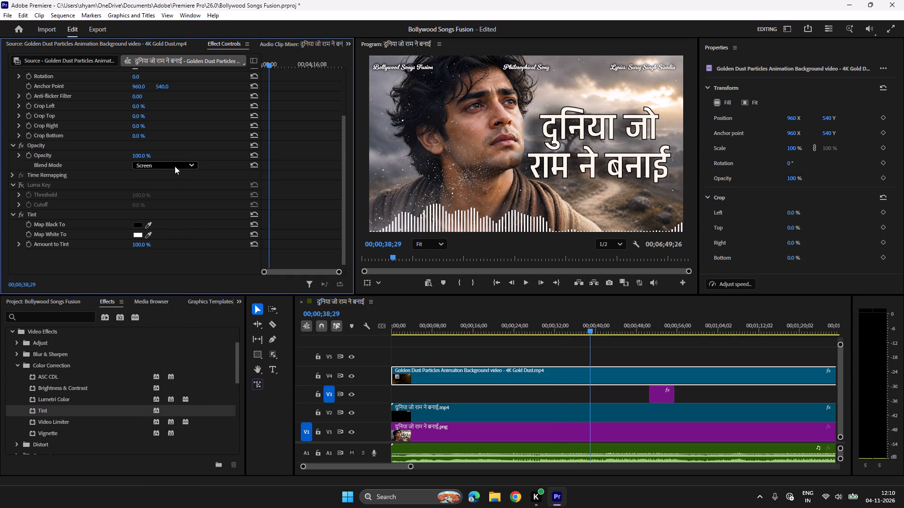
# Set the Golden Dust clip's blend mode back to Normal, re-enable Luma Key, and play the sequence to check the overlay.
pyautogui.click(175, 166)
pyautogui.scroll(6, 172, 189)
pyautogui.click(168, 175)
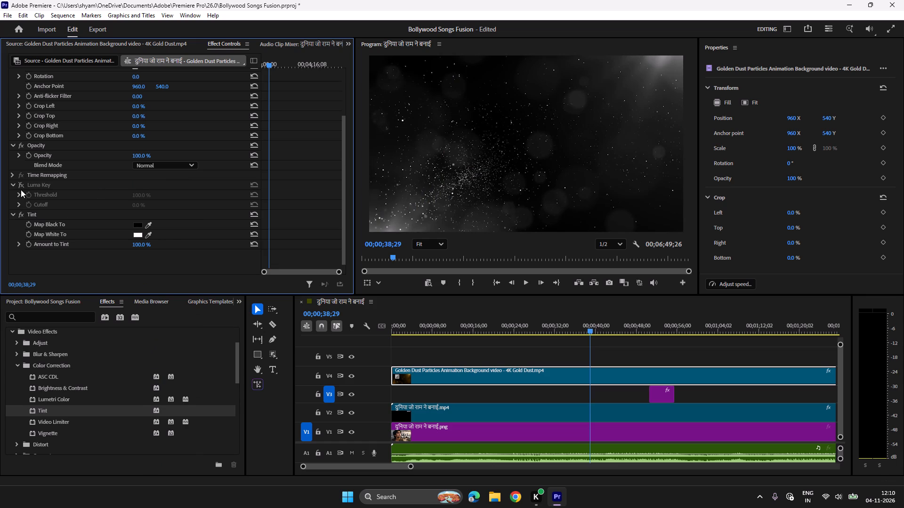
pyautogui.click(19, 185)
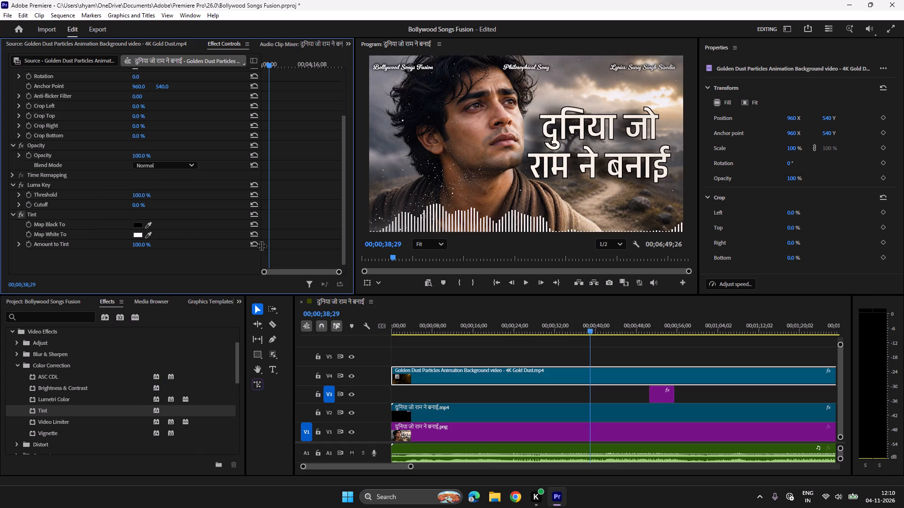
pyautogui.press('space')
pyautogui.scroll(-4, 493, 336)
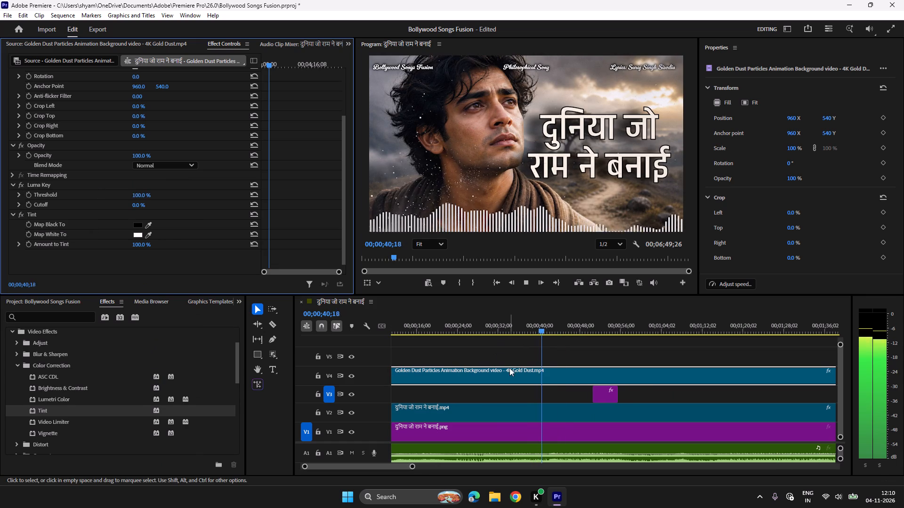
pyautogui.press('space')
# Switch to File Explorer and open New Text Document.txt with the song lyrics from the Bollywood Songs folder.
pyautogui.click(499, 492)
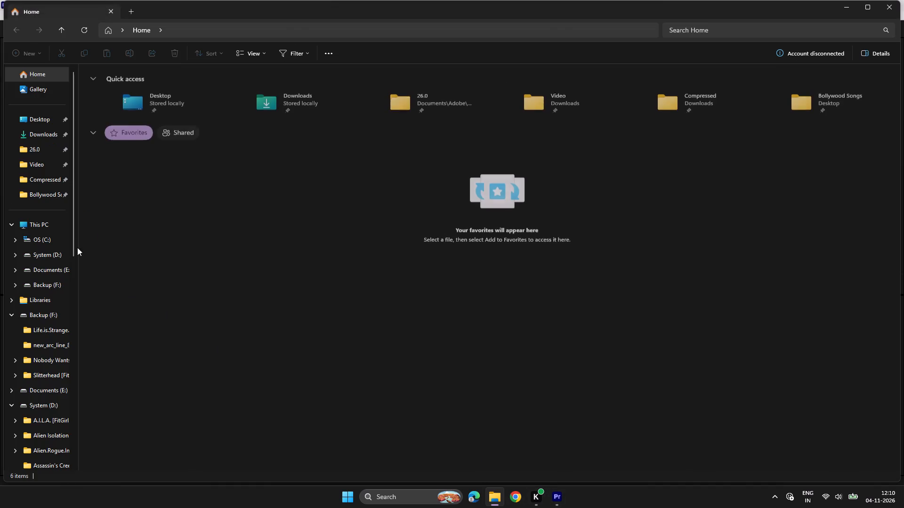
pyautogui.click(44, 190)
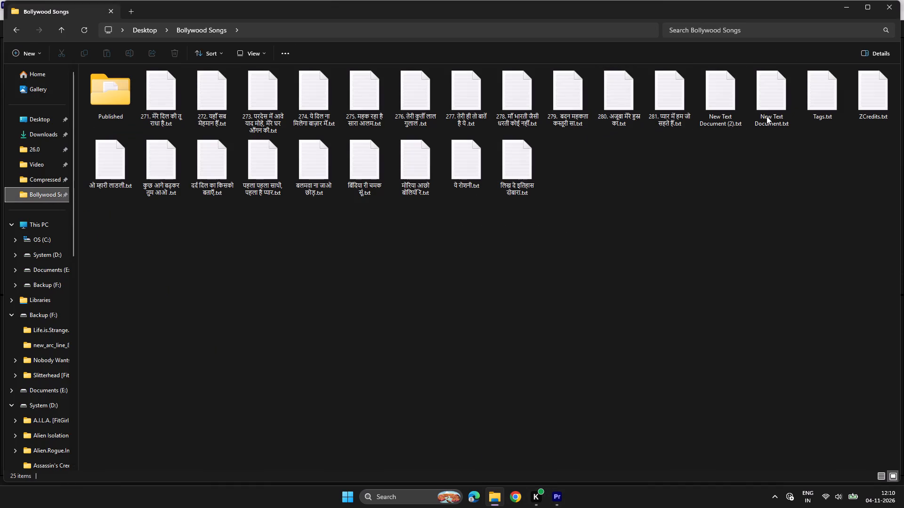
pyautogui.doubleClick(767, 116)
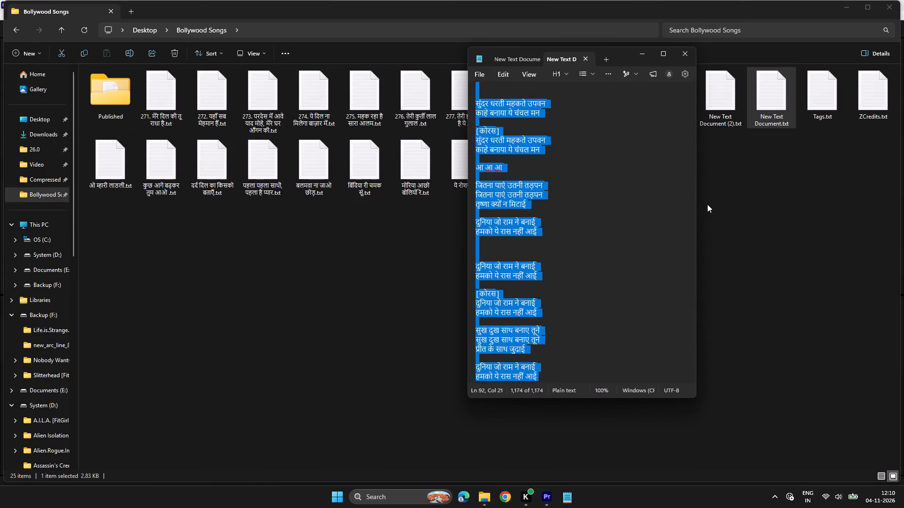
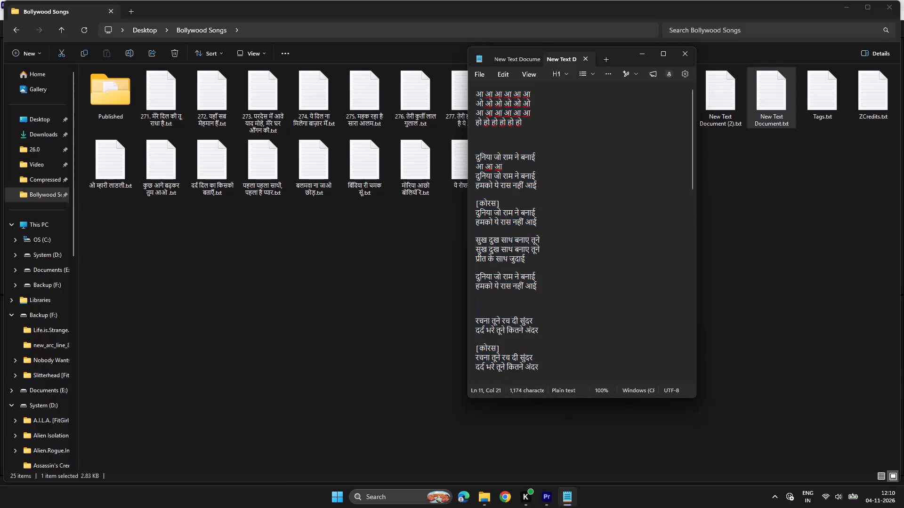
# Close the lyrics window and rename New Text Document.txt as "282. दुनिया जो राम ने बनाई".
pyautogui.click(676, 56)
pyautogui.click(775, 123)
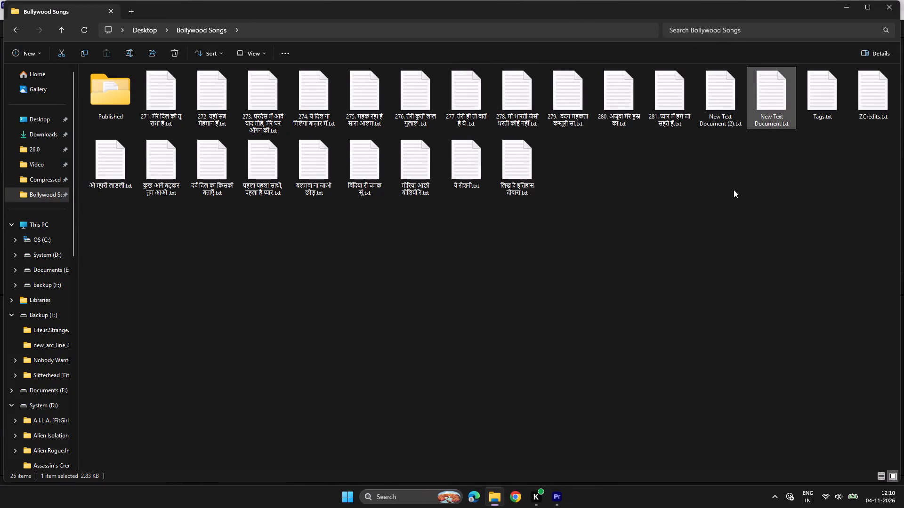
pyautogui.press('2')
pyautogui.press('8')
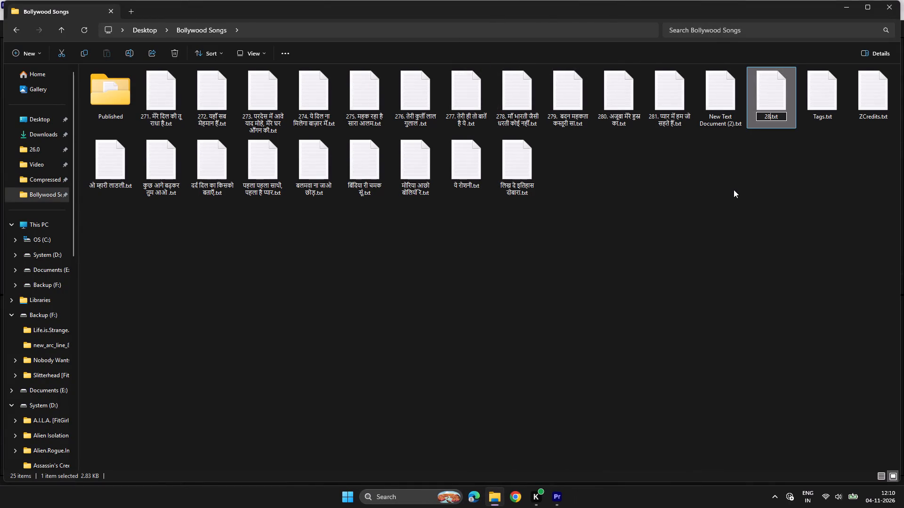
pyautogui.write('2.')
pyautogui.press('space')
pyautogui.press('super+v')
pyautogui.click(764, 257)
pyautogui.hotkey('ctrl', 'v')
pyautogui.click(703, 256)
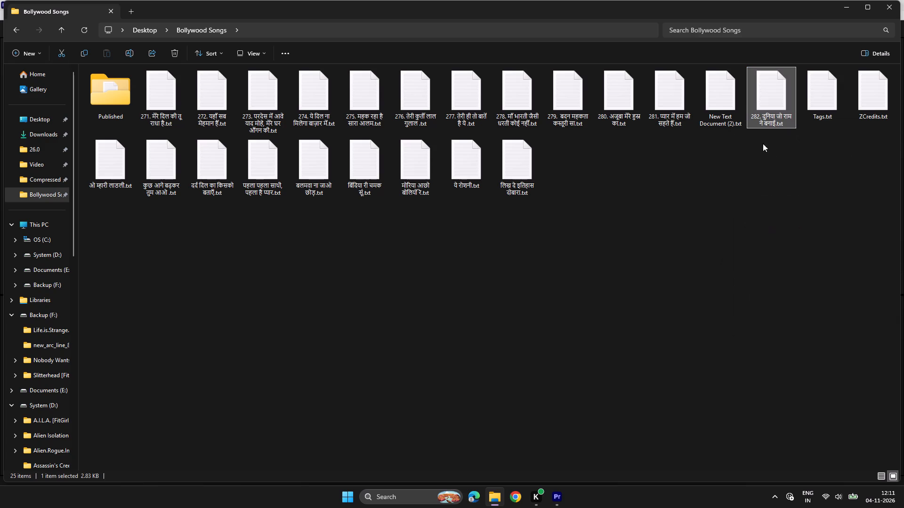
# Open the renamed 282 lyrics file.
pyautogui.doubleClick(777, 100)
# Switch back to Premiere Pro and play the sequence from about 00;00;56 to listen for where the lyrics begin.
pyautogui.click(542, 504)
pyautogui.press('space')
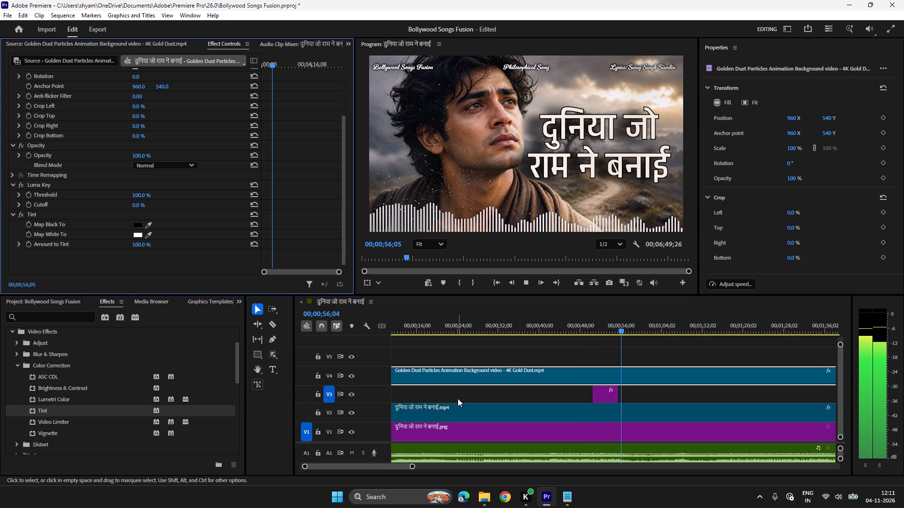
pyautogui.scroll(-4, 458, 398)
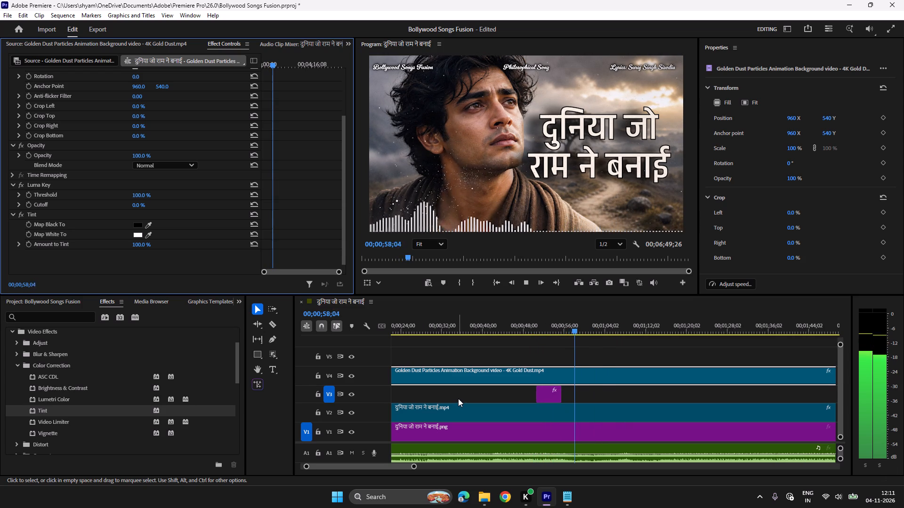
pyautogui.scroll(-2, 459, 398)
pyautogui.press('space')
pyautogui.press('space')
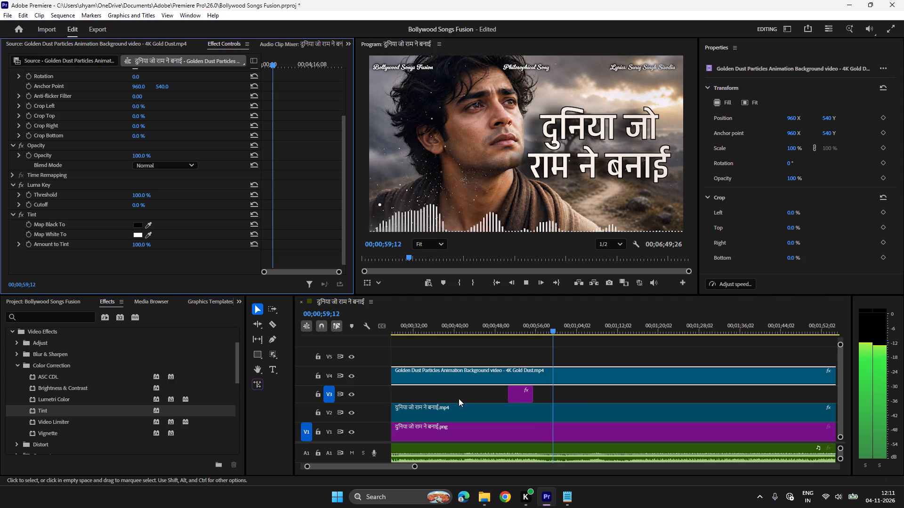
pyautogui.scroll(-2, 459, 396)
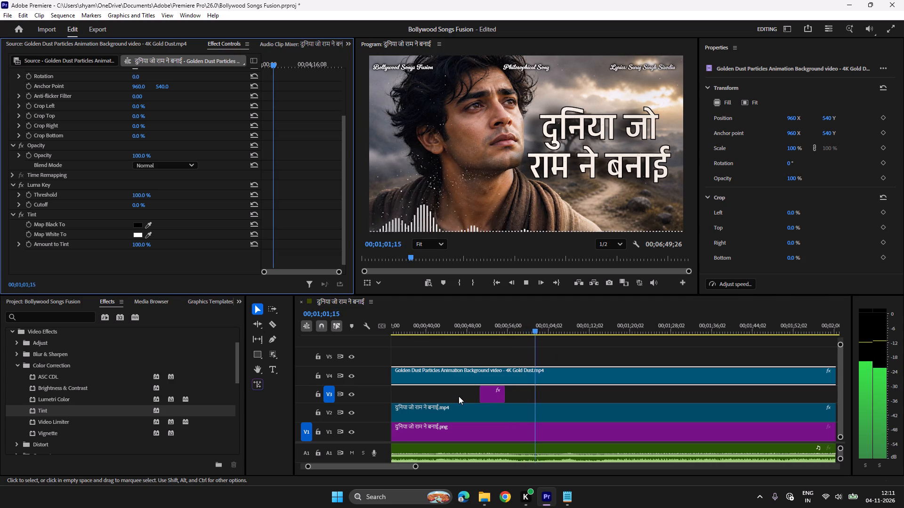
pyautogui.press('space')
pyautogui.press('space')
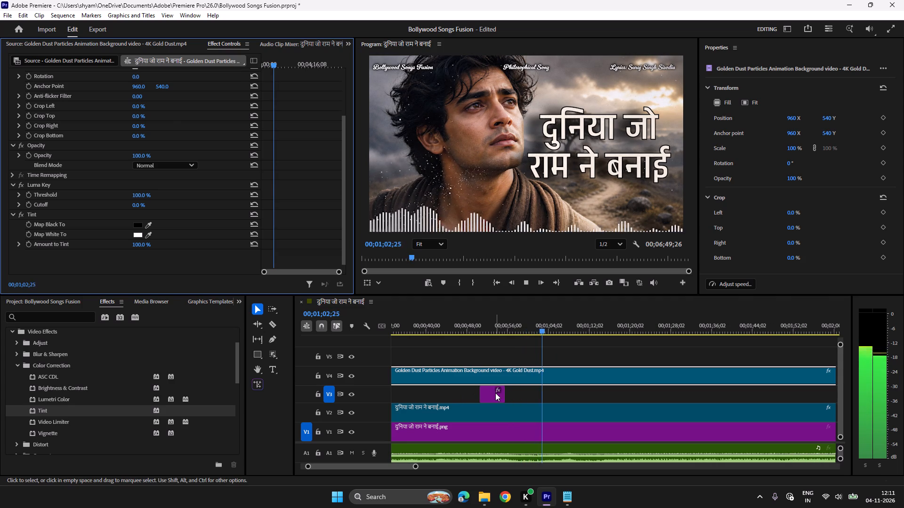
# Move the lyric text clip on V3 along the sequence so it starts at 00;01;15;08, checking its timing by playback.
pyautogui.click(495, 393)
pyautogui.moveTo(489, 396); pyautogui.dragTo(599, 396)
pyautogui.scroll(-5, 599, 396)
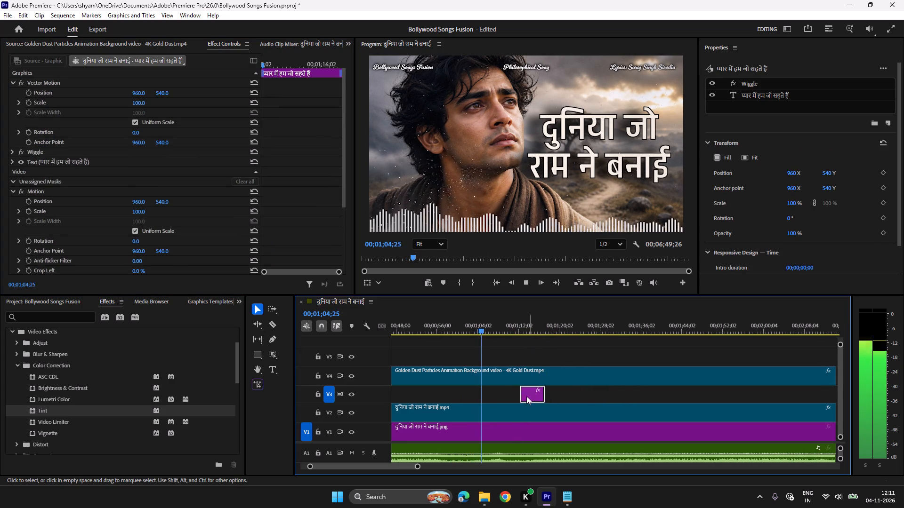
pyautogui.moveTo(531, 394); pyautogui.dragTo(557, 394)
pyautogui.moveTo(557, 394); pyautogui.dragTo(573, 394)
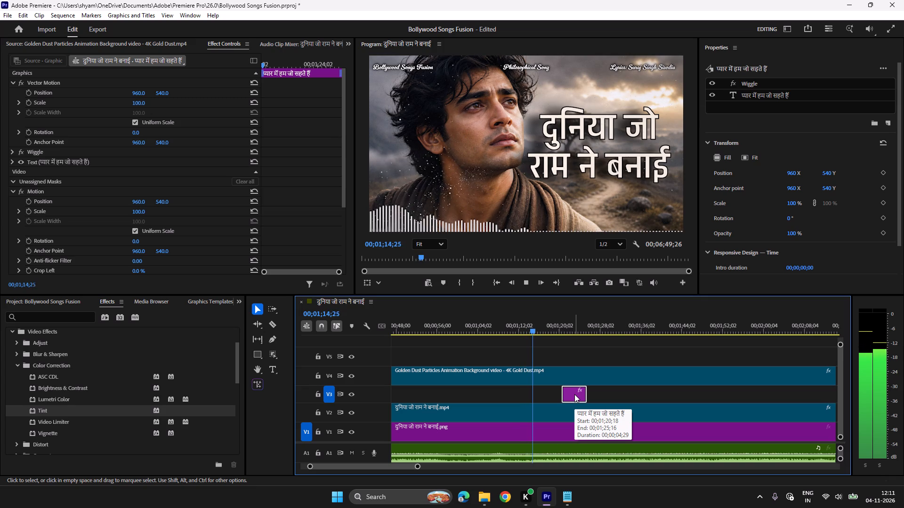
pyautogui.press('space')
pyautogui.press('space')
pyautogui.press('space')
pyautogui.moveTo(574, 394); pyautogui.dragTo(541, 394)
pyautogui.moveTo(541, 394); pyautogui.dragTo(545, 394)
pyautogui.press('space')
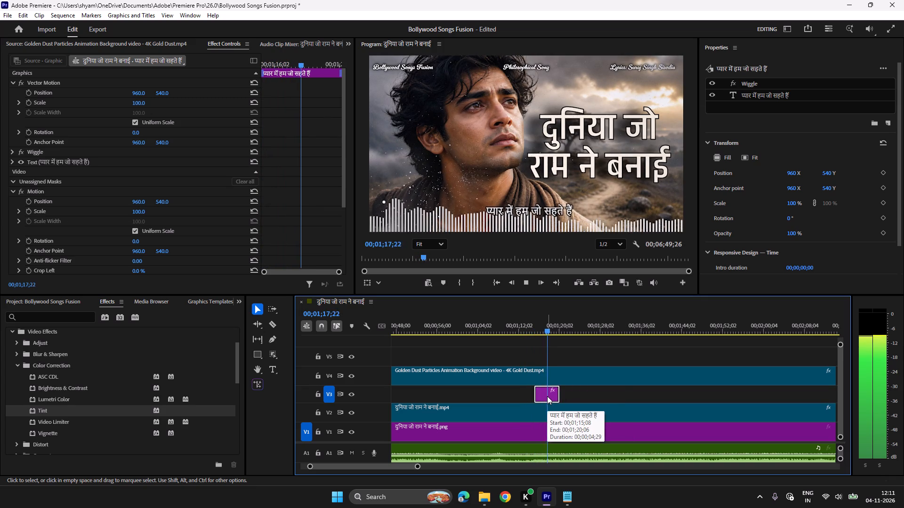
pyautogui.press('space')
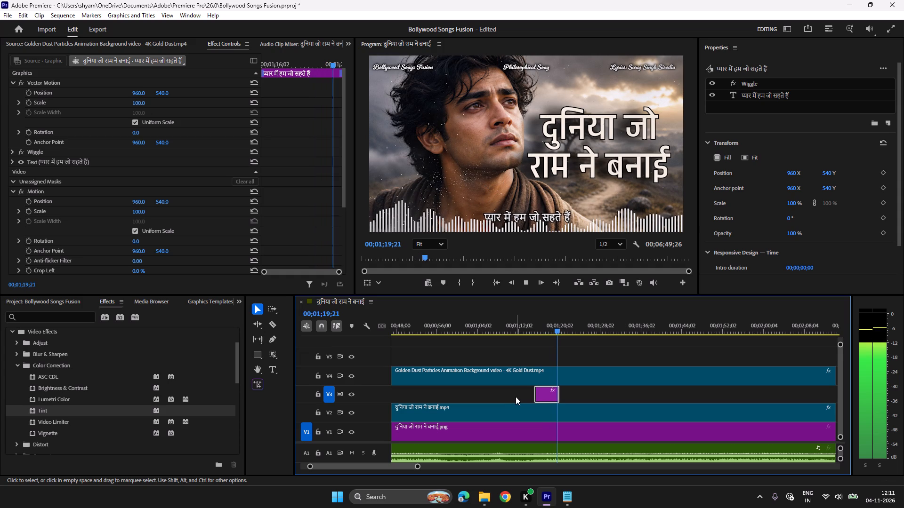
# Replace the lyric text at the bottom of the video frame with दुनिया जो राम ने बनाई.
pyautogui.press('t')
pyautogui.click(529, 218)
pyautogui.hotkey('ctrl', 'a')
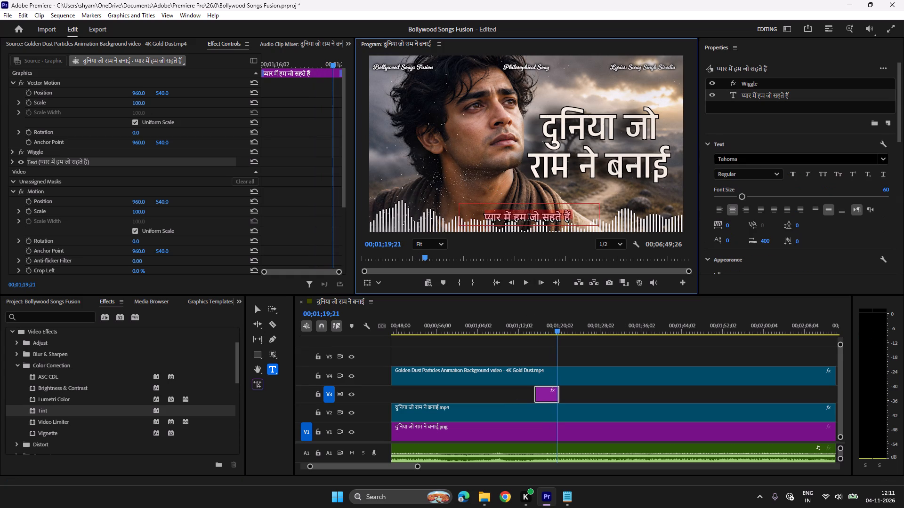
pyautogui.hotkey('ctrl', 'v')
# Play on to the next sung line, duplicate the दुनिया जो राम ने बनाई lyric clip on V3 at about 00;01;28, and play it.
pyautogui.click(550, 322)
pyautogui.press('space')
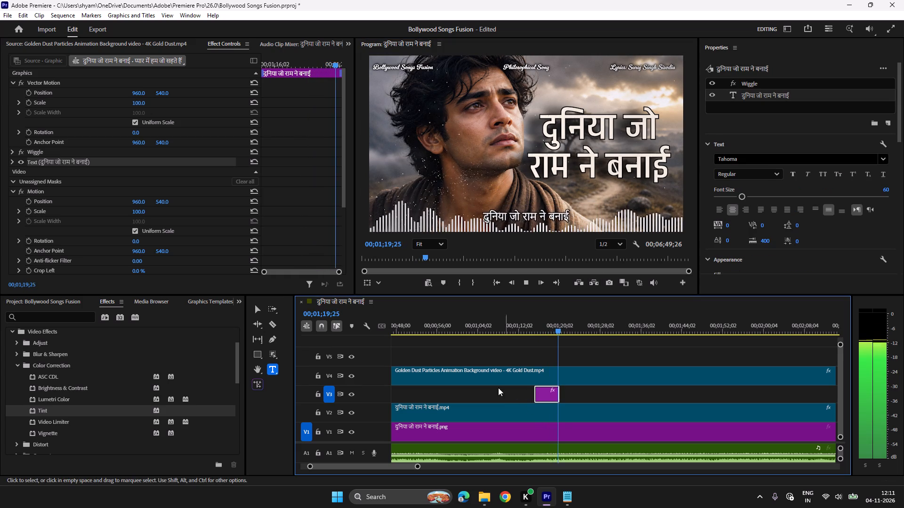
pyautogui.scroll(-3, 481, 384)
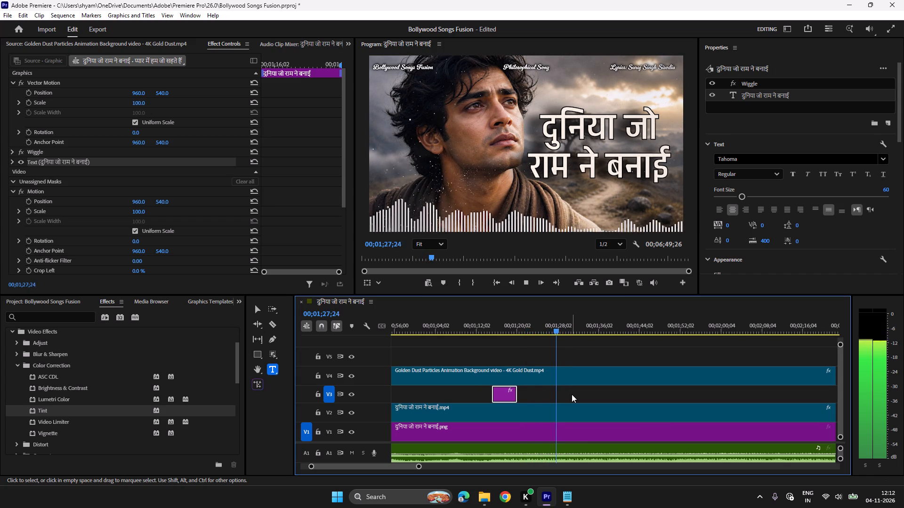
pyautogui.press('space')
pyautogui.hotkey('ctrl', 'c')
pyautogui.hotkey('ctrl', 'v')
pyautogui.click(556, 327)
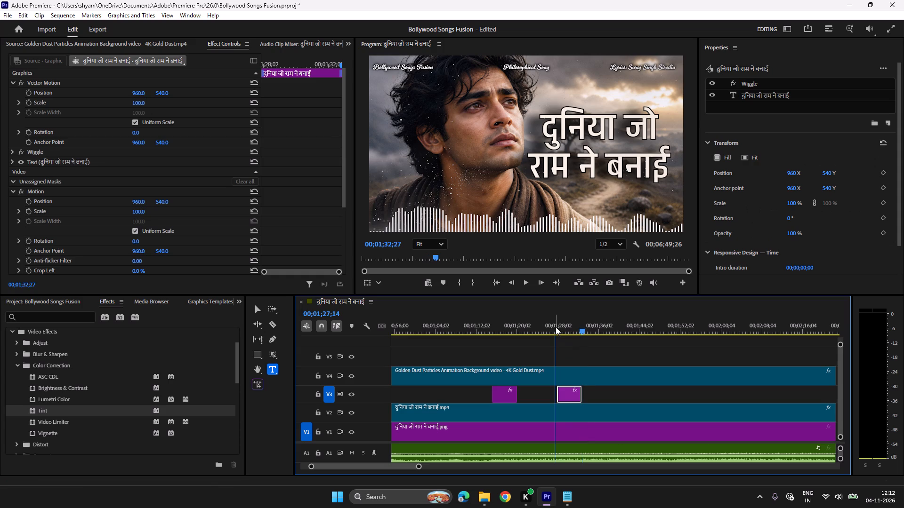
pyautogui.press('space')
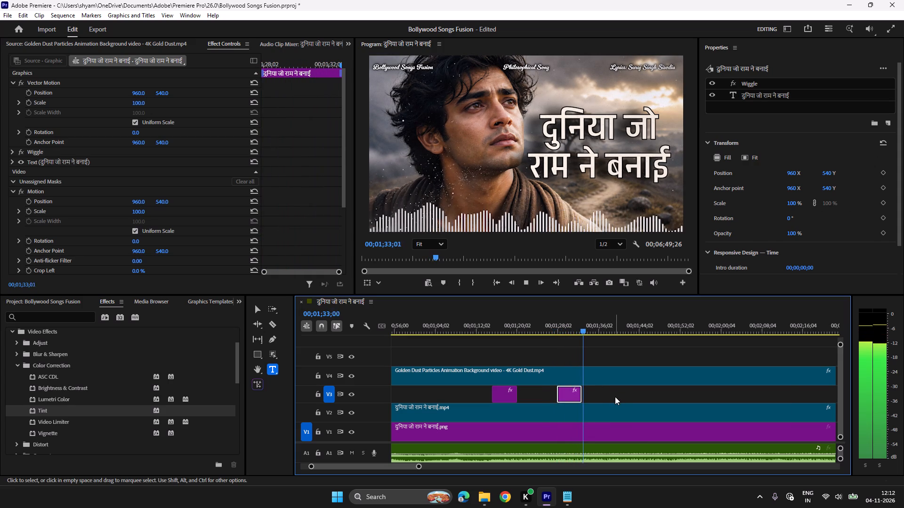
# Stop playback at 00;01;34;14 and duplicate the lyric clip on V3 there.
pyautogui.press('space')
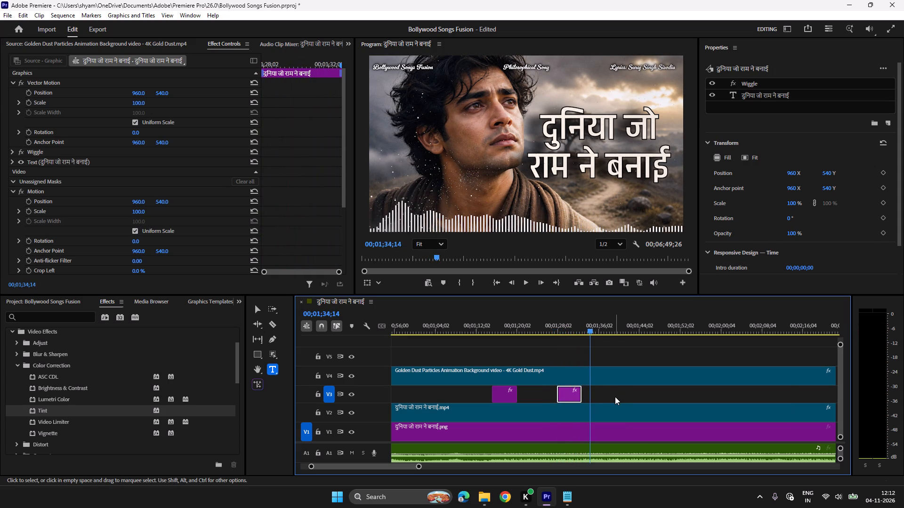
pyautogui.hotkey('ctrl', 'c')
pyautogui.hotkey('ctrl', 'v')
# Copy the line हमको ये रास नहीं आई from the lyrics file and use it to replace the text of the third lyric clip.
pyautogui.click(565, 495)
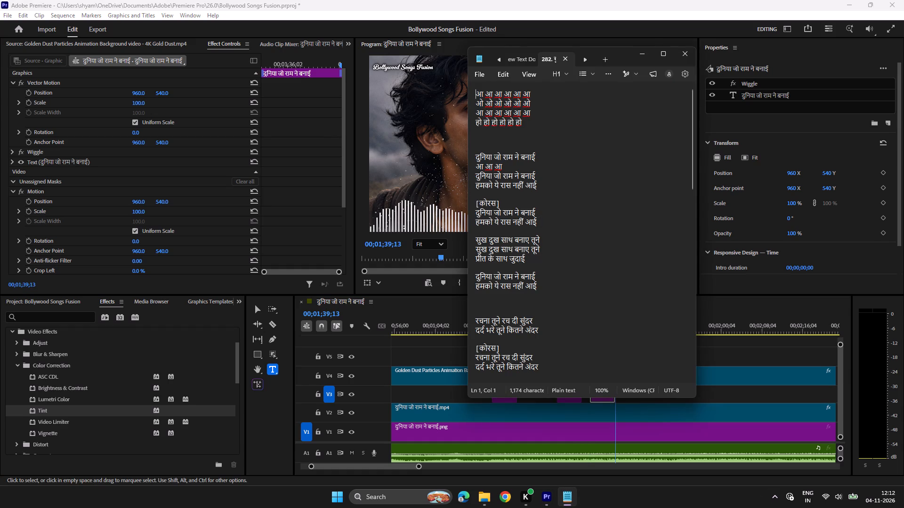
pyautogui.moveTo(539, 222); pyautogui.dragTo(520, 222)
pyautogui.moveTo(520, 222); pyautogui.dragTo(460, 223)
pyautogui.hotkey('ctrl', 'c')
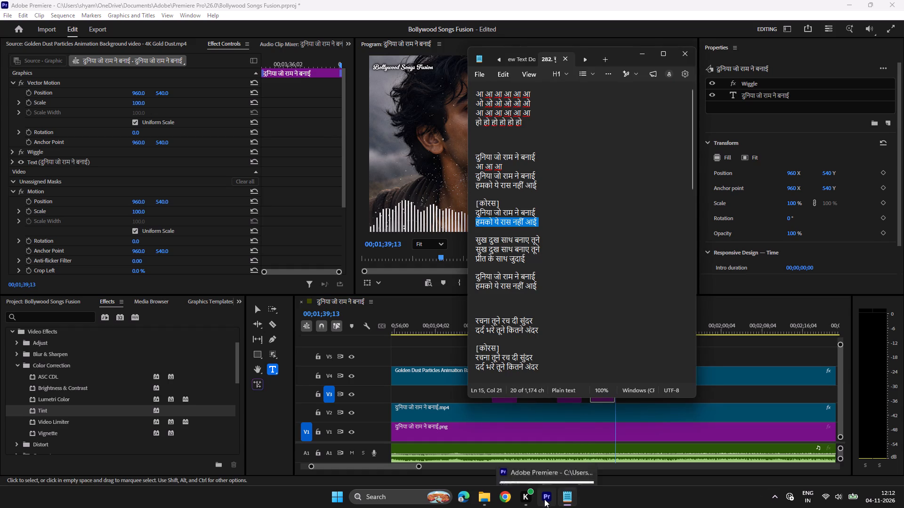
pyautogui.click(546, 497)
pyautogui.click(605, 323)
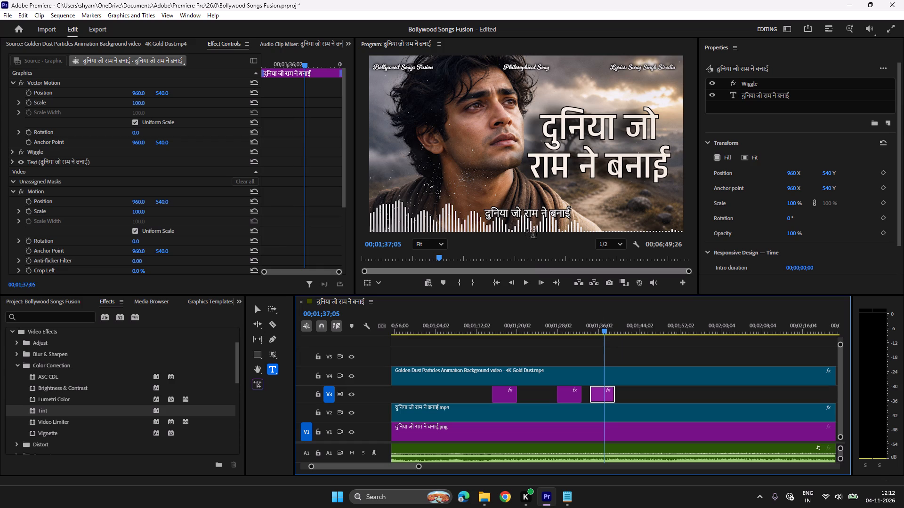
pyautogui.click(523, 212)
pyautogui.hotkey('ctrl', 'a')
pyautogui.hotkey('ctrl', 'v')
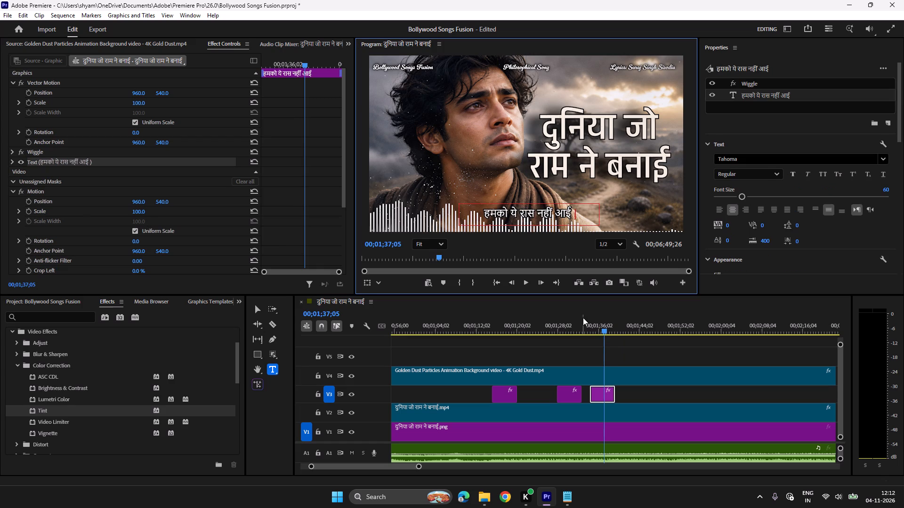
# Play the हमको ये रास नहीं आई clip and the stretch after it to find where the following line starts.
pyautogui.click(590, 323)
pyautogui.press('space')
pyautogui.scroll(-2, 566, 338)
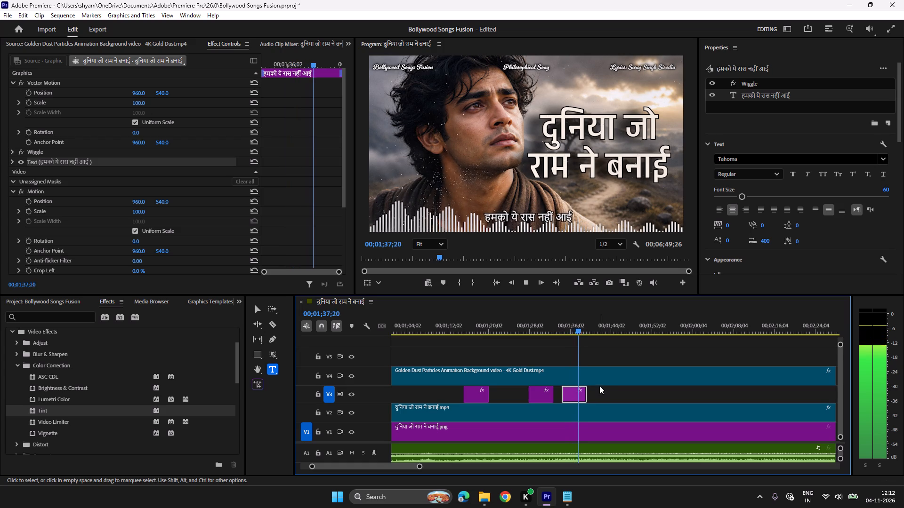
pyautogui.scroll(-1, 601, 384)
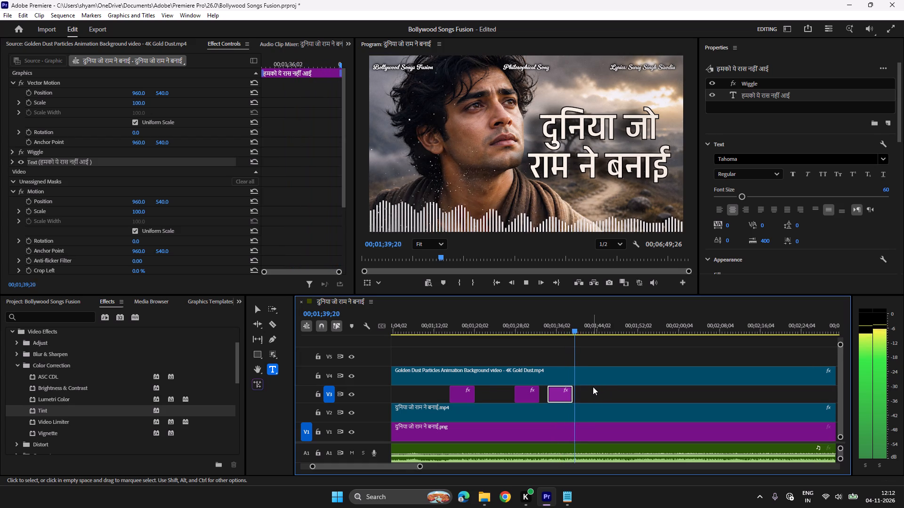
pyautogui.press('space')
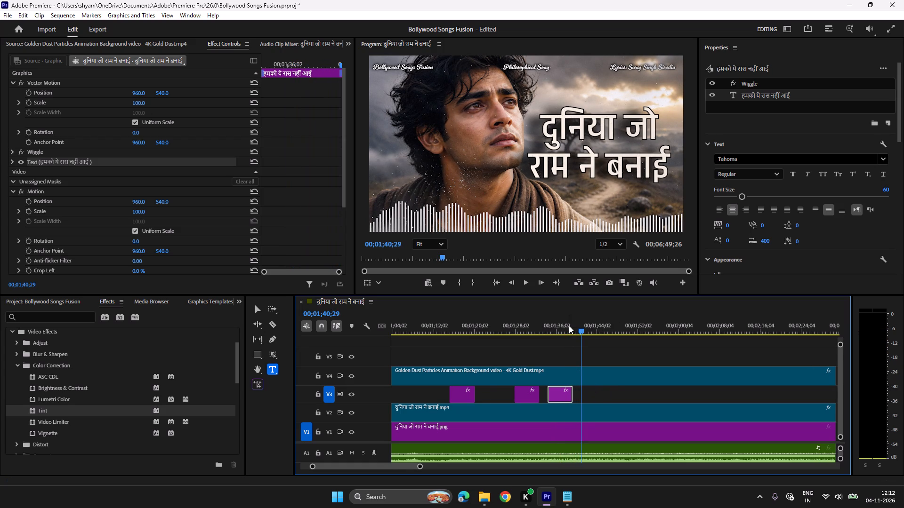
pyautogui.click(569, 325)
pyautogui.press('space')
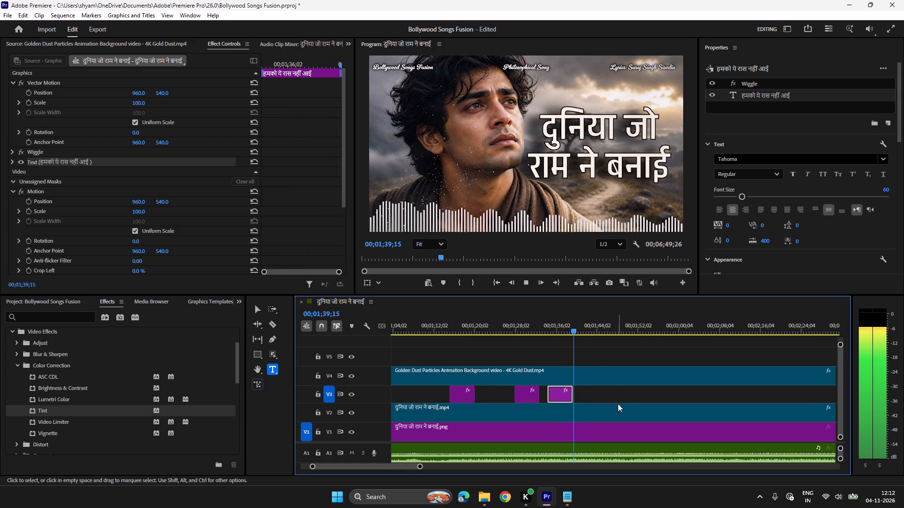
pyautogui.press('space')
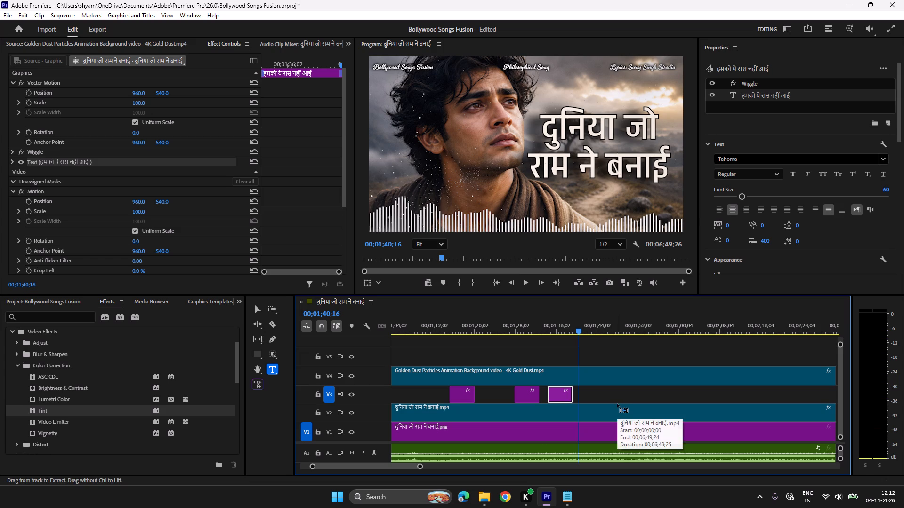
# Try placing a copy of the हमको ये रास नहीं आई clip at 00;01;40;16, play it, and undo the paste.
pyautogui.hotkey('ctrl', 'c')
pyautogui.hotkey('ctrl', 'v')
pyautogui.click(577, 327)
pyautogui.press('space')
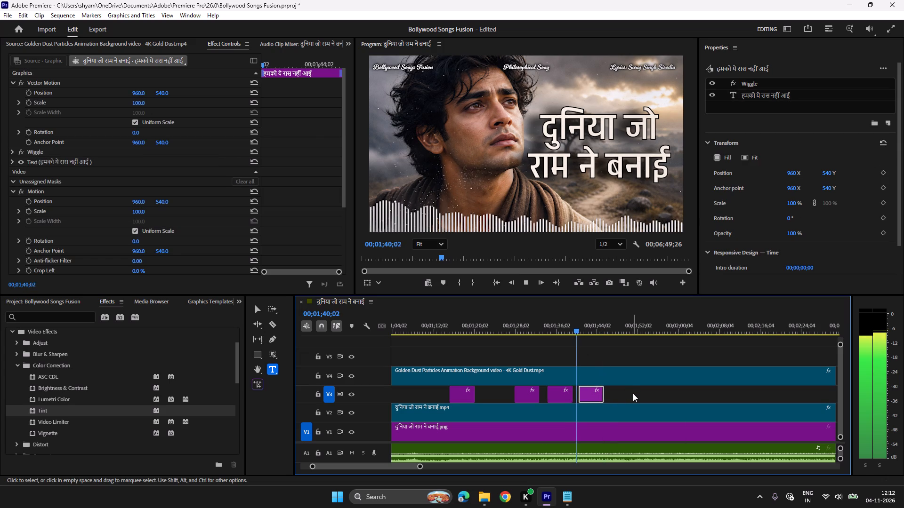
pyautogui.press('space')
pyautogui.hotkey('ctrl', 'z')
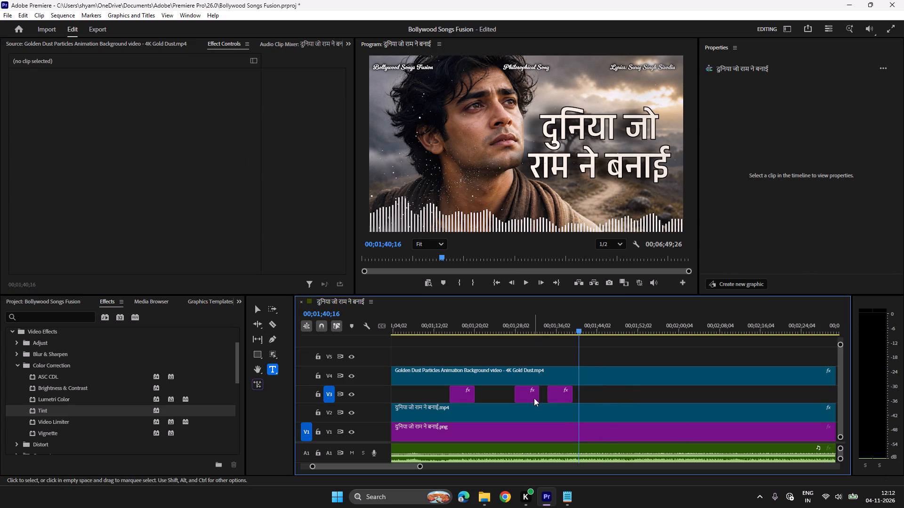
# Duplicate the second दुनिया जो राम ने बनाई lyric clip on V3 at 00;01;40;16 and play it against the audio.
pyautogui.click(533, 397)
pyautogui.hotkey('ctrl', 'c')
pyautogui.hotkey('ctrl', 'v')
pyautogui.click(573, 329)
pyautogui.press('space')
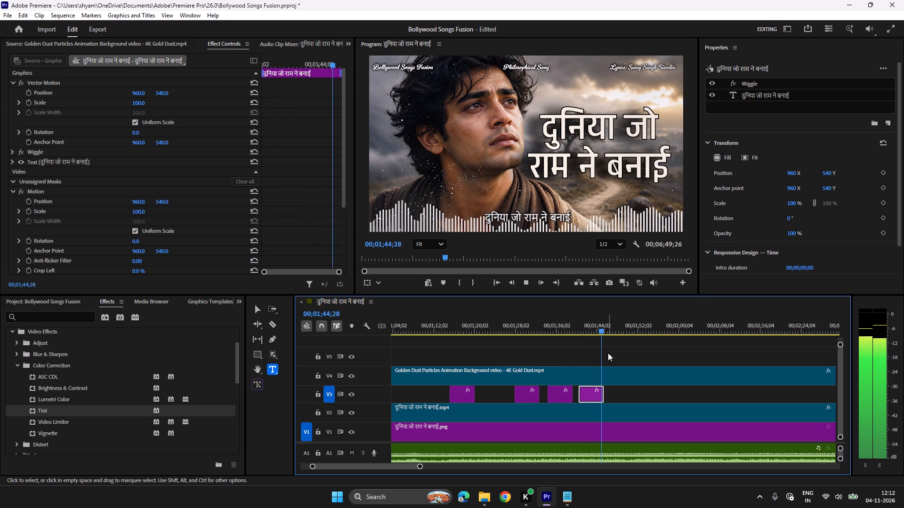
# Stop at 00;01;46;28, duplicate the हमको ये रास नहीं आई lyric clip there on V3, and play it against the audio.
pyautogui.press('space')
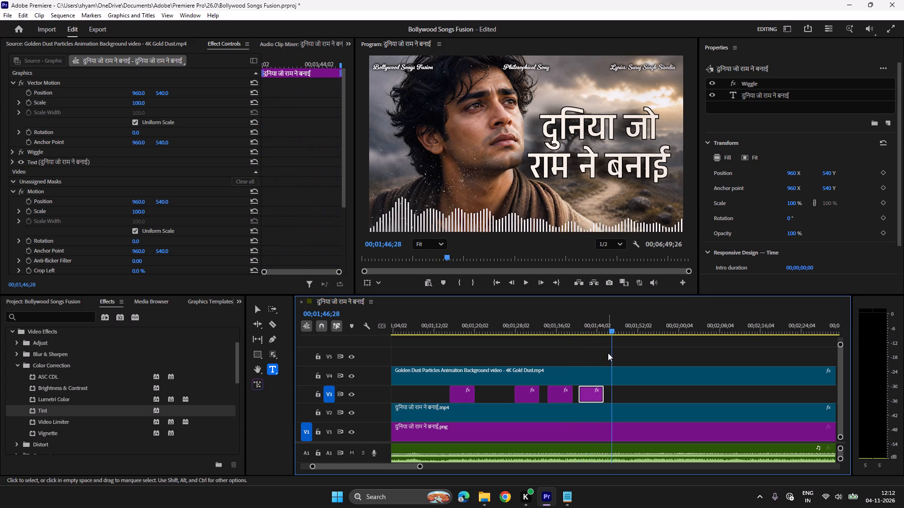
pyautogui.click(558, 400)
pyautogui.hotkey('ctrl', 'c')
pyautogui.hotkey('ctrl', 'v')
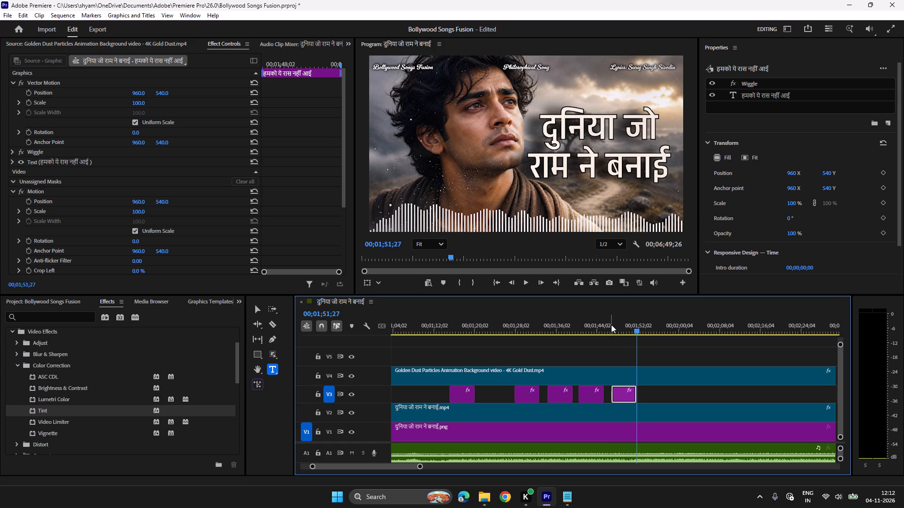
pyautogui.click(612, 323)
pyautogui.press('space')
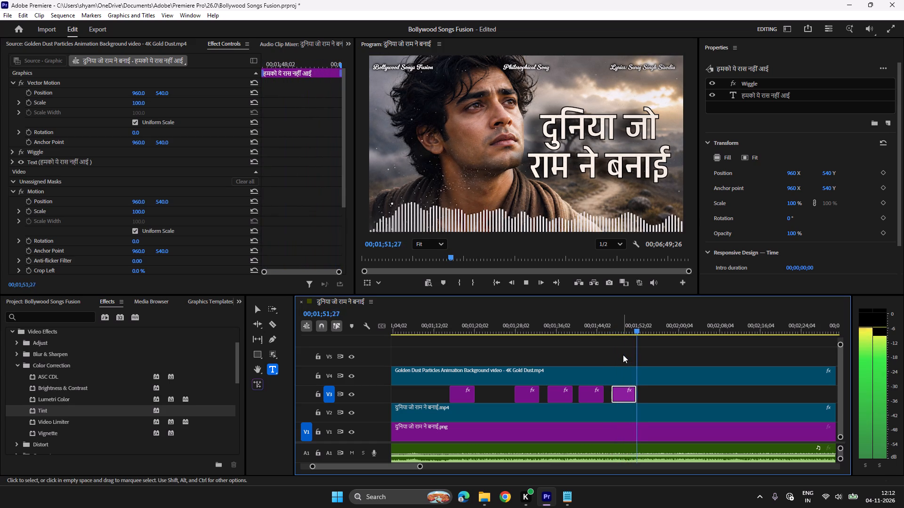
# Duplicate the last हमको ये रास नहीं आई clip at 00;01;53;06 on V3 and replace its text with सुख दुख साथ बनाए तूने from the lyrics file.
pyautogui.press('space')
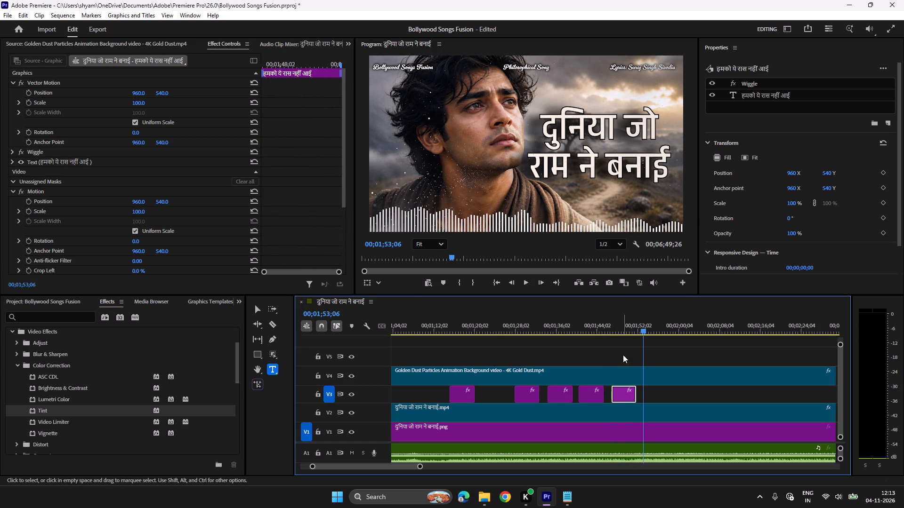
pyautogui.hotkey('ctrl', 'c')
pyautogui.hotkey('ctrl', 'v')
pyautogui.click(569, 507)
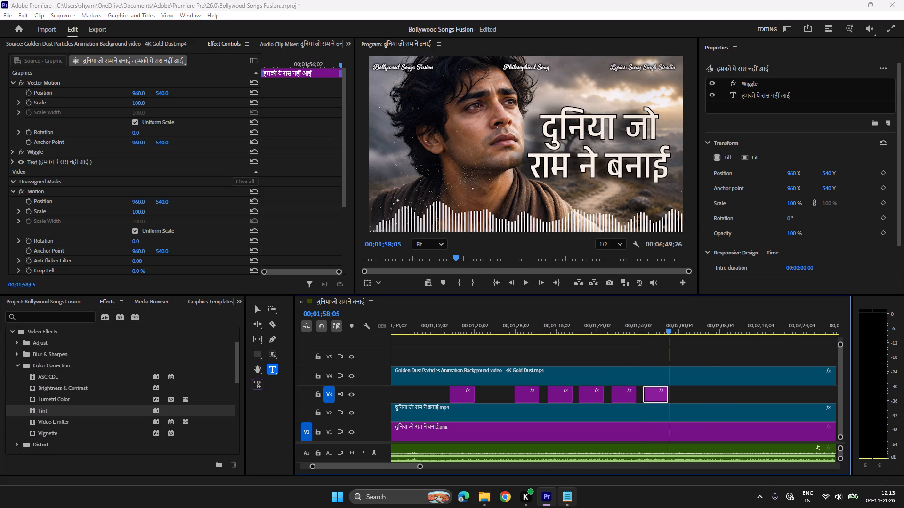
pyautogui.moveTo(541, 239); pyautogui.dragTo(535, 239)
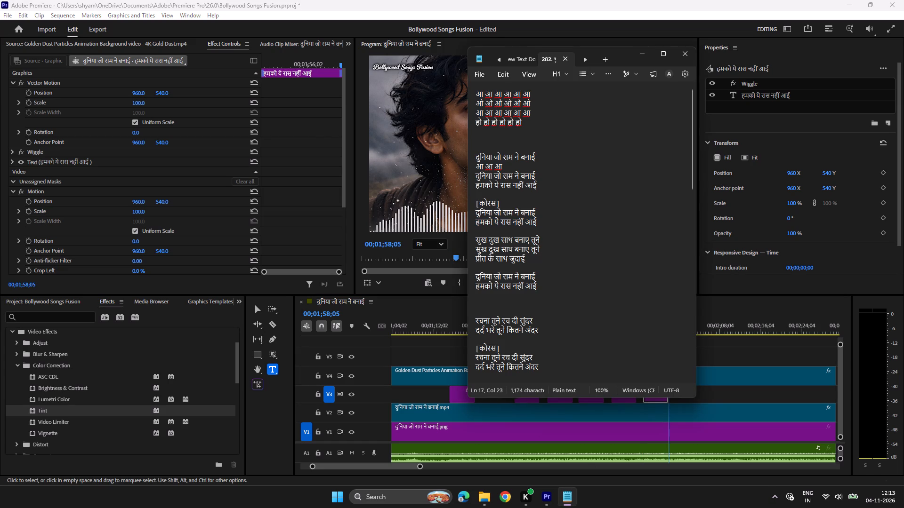
pyautogui.moveTo(535, 239); pyautogui.dragTo(460, 239)
pyautogui.hotkey('ctrl', 'c')
pyautogui.click(549, 491)
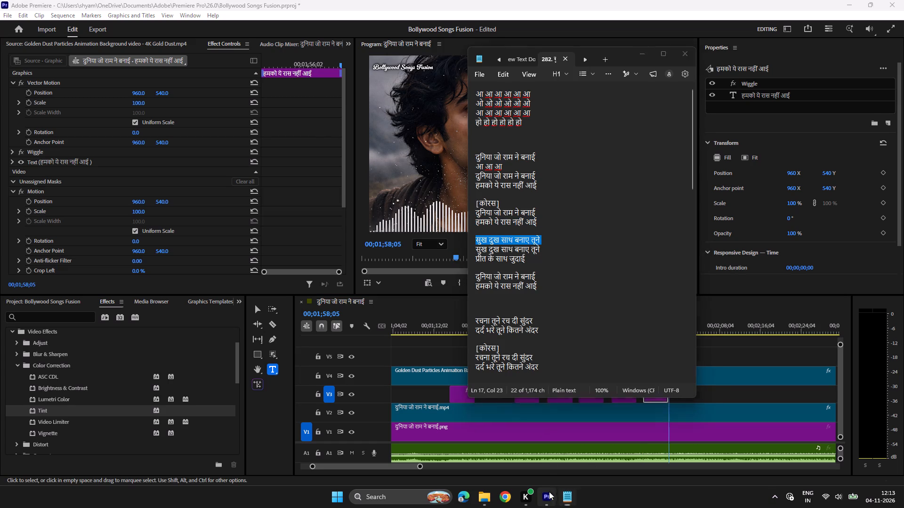
pyautogui.click(653, 332)
pyautogui.click(533, 212)
pyautogui.hotkey('ctrl', 'a')
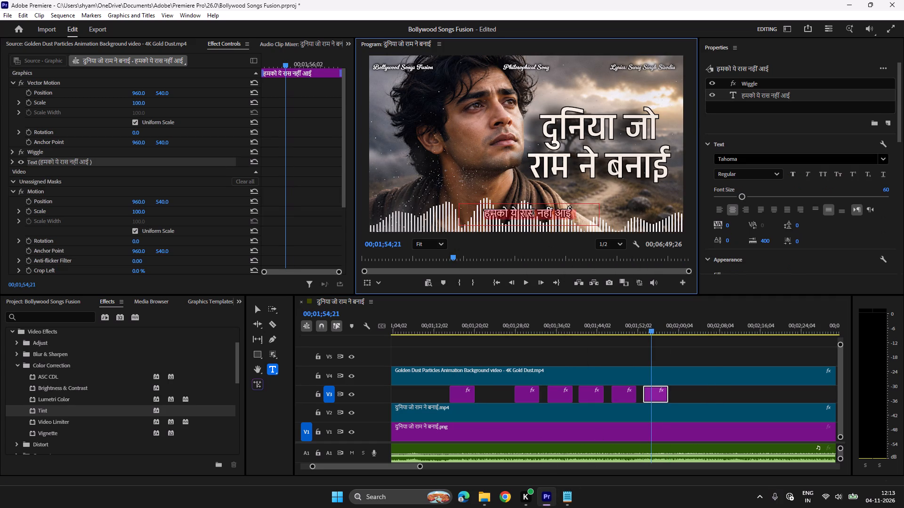
pyautogui.hotkey('ctrl', 'v')
# Play the सुख दुख साथ बनाए तूने clip against the vocals and extend its end to about 00;01;59.
pyautogui.click(642, 321)
pyautogui.press('space')
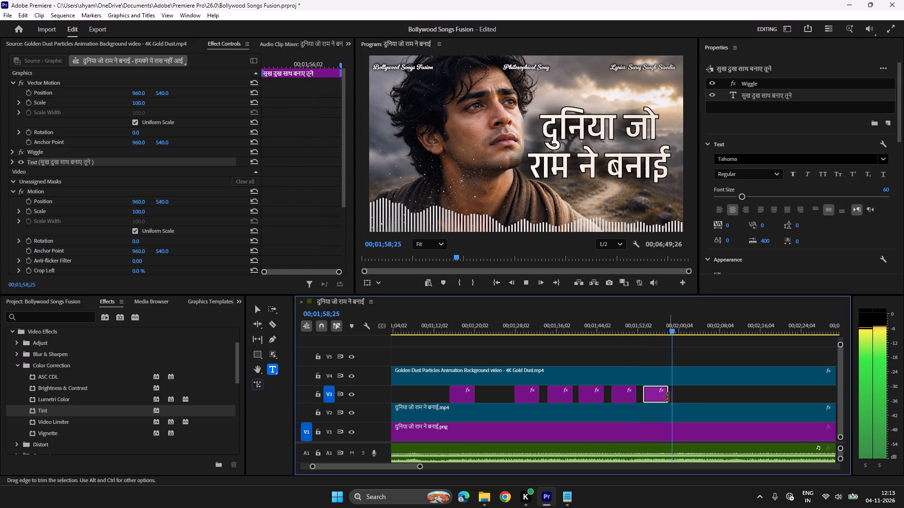
pyautogui.press('space')
pyautogui.moveTo(666, 395); pyautogui.dragTo(671, 396)
# Find where the repeated line starts, duplicate the सुख दुख साथ बनाए तूने clip just after 00;01;59;12 on V3, and play it.
pyautogui.press('space')
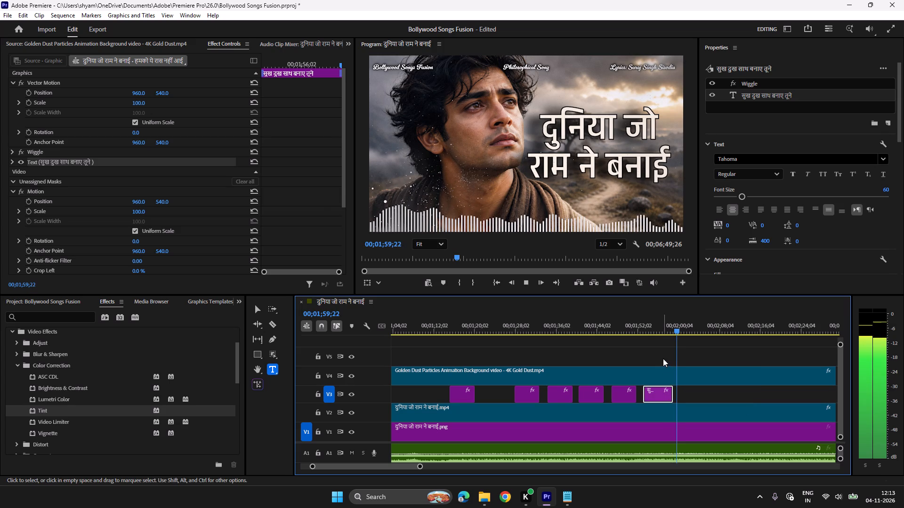
pyautogui.press('space')
pyautogui.click(672, 327)
pyautogui.press('space')
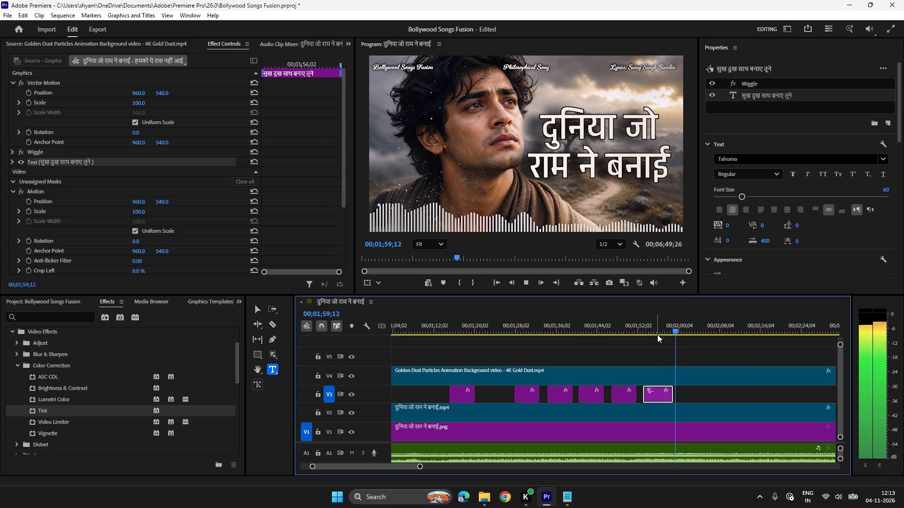
pyautogui.press('space')
pyautogui.hotkey('ctrl', 'c')
pyautogui.hotkey('ctrl', 'v')
pyautogui.click(675, 326)
pyautogui.press('space')
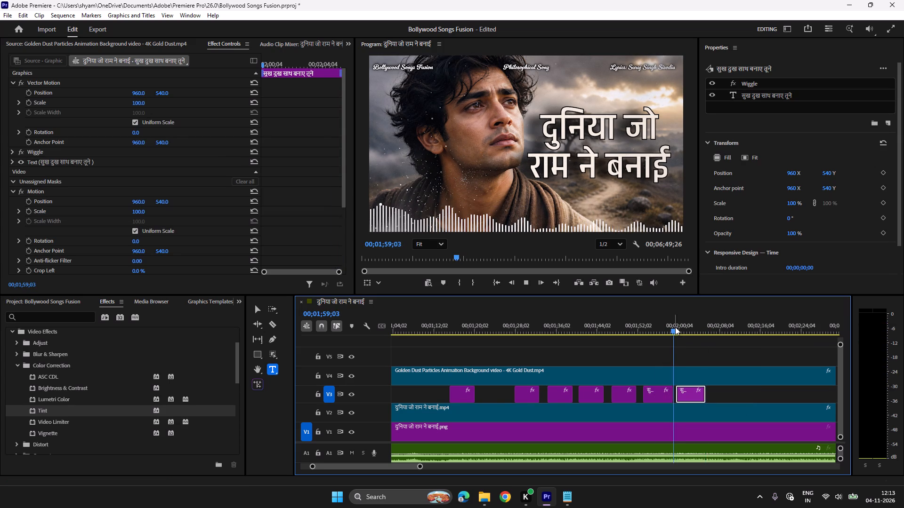
pyautogui.scroll(-4, 675, 329)
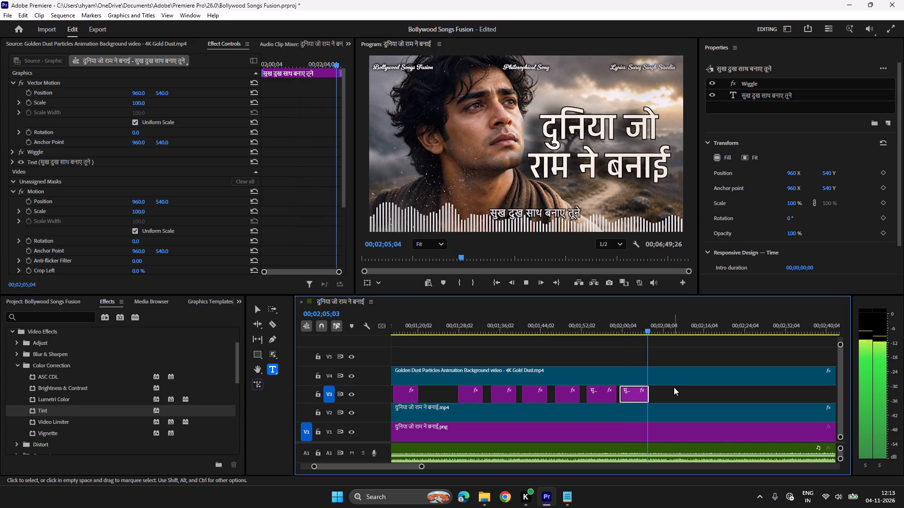
# Duplicate the सुख दुख साथ बनाए तूने clip at 00;02;05;28, change its text to प्रीत के साथ जुदाई from the lyrics file, and play it.
pyautogui.press('space')
pyautogui.hotkey('ctrl', 'c')
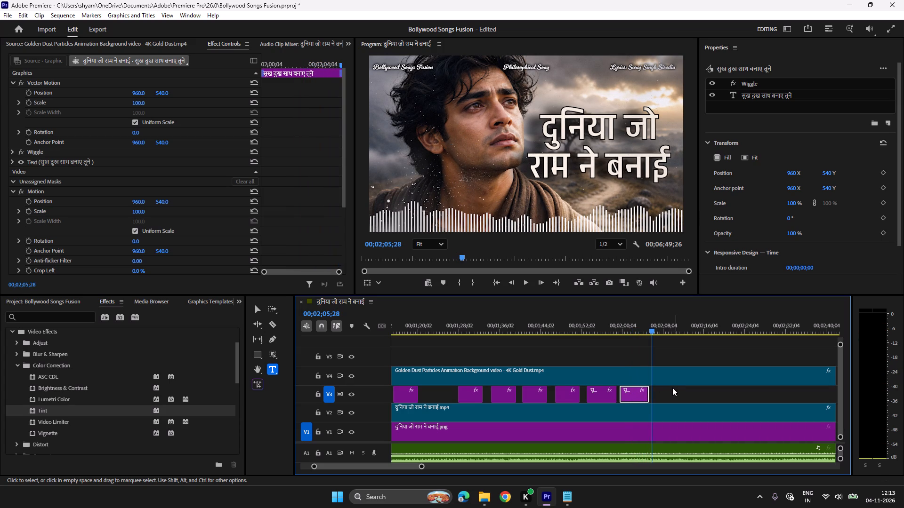
pyautogui.hotkey('ctrl', 'v')
pyautogui.click(564, 499)
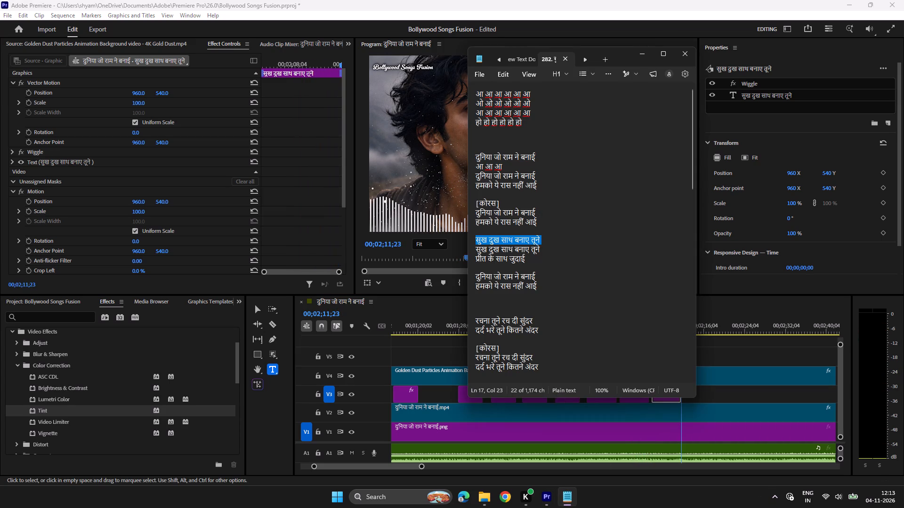
pyautogui.moveTo(535, 260); pyautogui.dragTo(470, 260)
pyautogui.hotkey('ctrl', 'c')
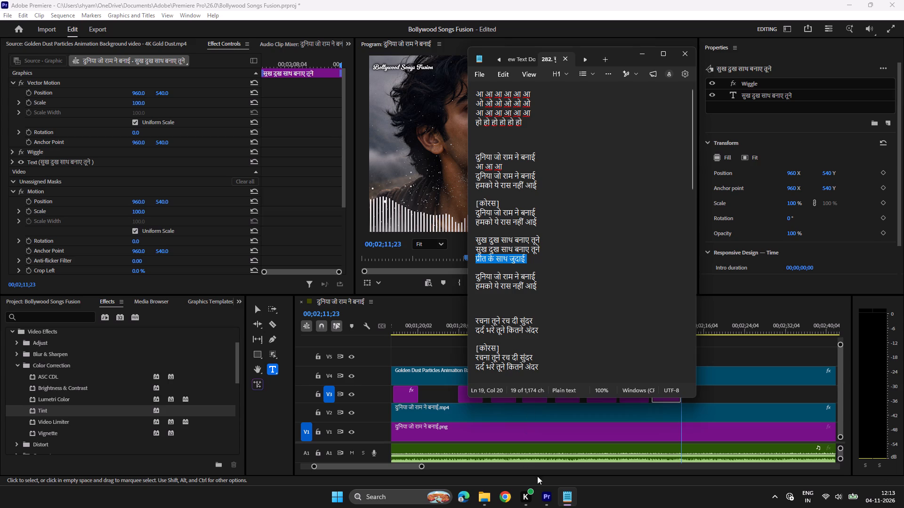
pyautogui.click(548, 496)
pyautogui.click(665, 325)
pyautogui.click(536, 209)
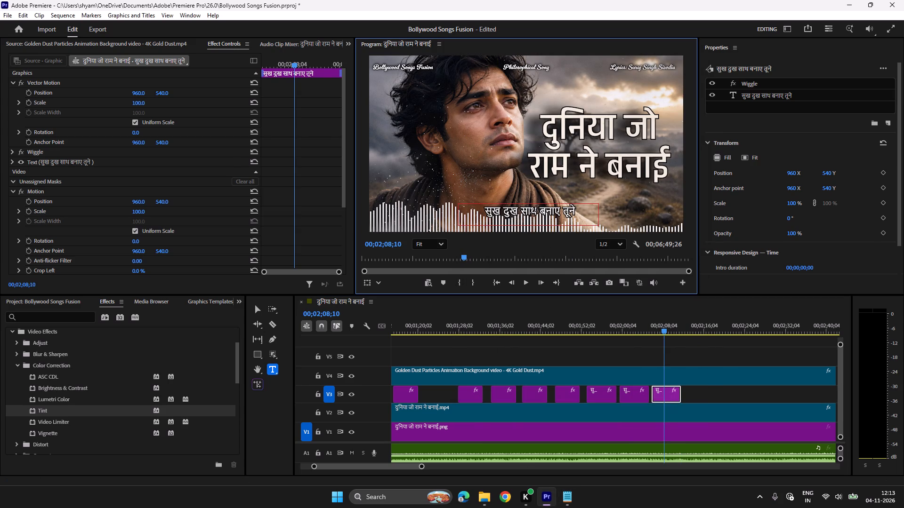
pyautogui.hotkey('ctrl', 'a')
pyautogui.hotkey('ctrl', 'v')
pyautogui.click(654, 325)
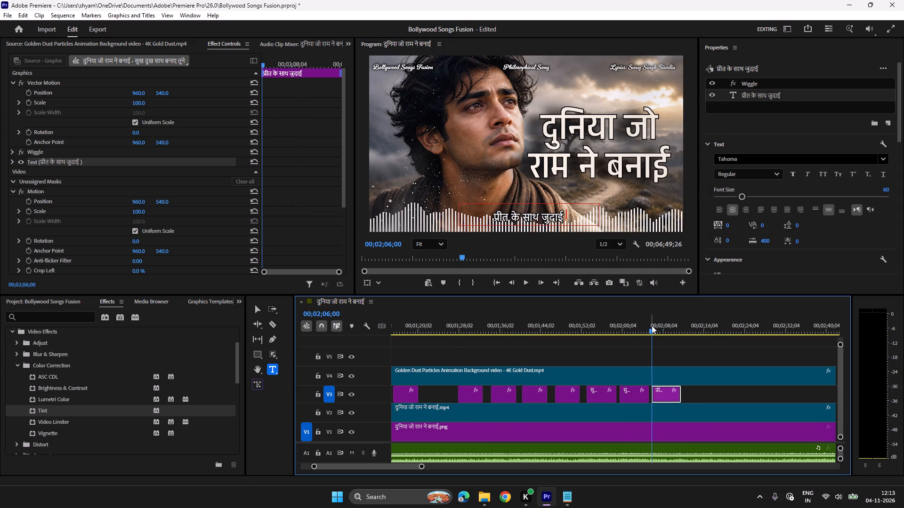
pyautogui.click(652, 325)
pyautogui.press('space')
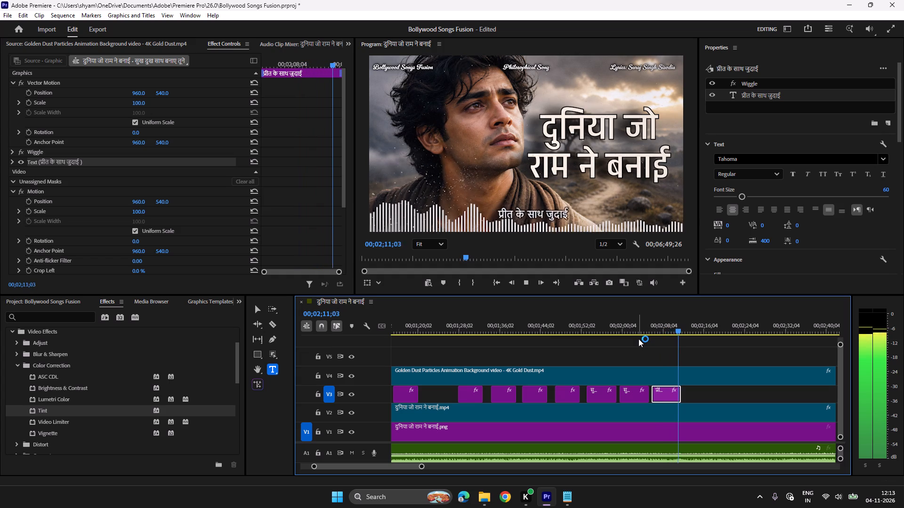
# Stop at 00;02;12;08, duplicate the दुनिया जो राम ने बनाई lyric clip there on V3, and play it against the audio.
pyautogui.press('space')
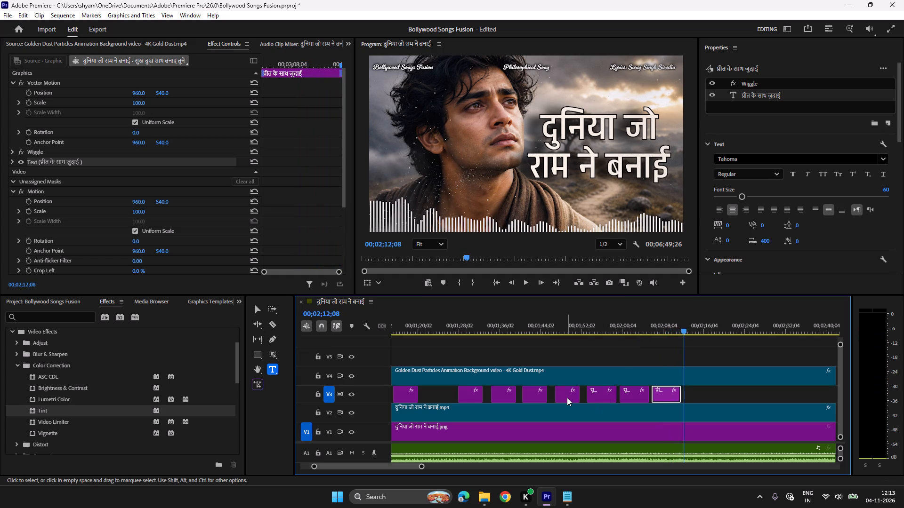
pyautogui.click(536, 397)
pyautogui.hotkey('ctrl', 'c')
pyautogui.hotkey('ctrl', 'v')
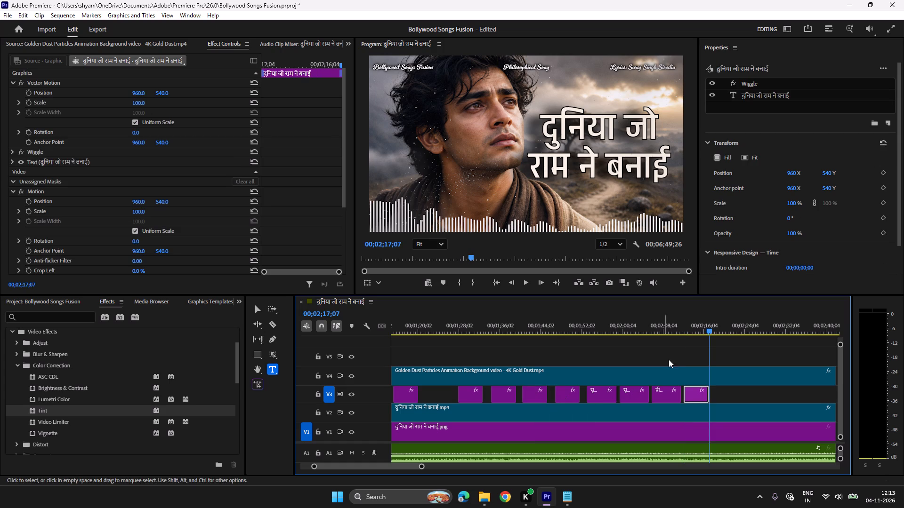
pyautogui.click(685, 327)
pyautogui.press('space')
pyautogui.scroll(-4, 685, 327)
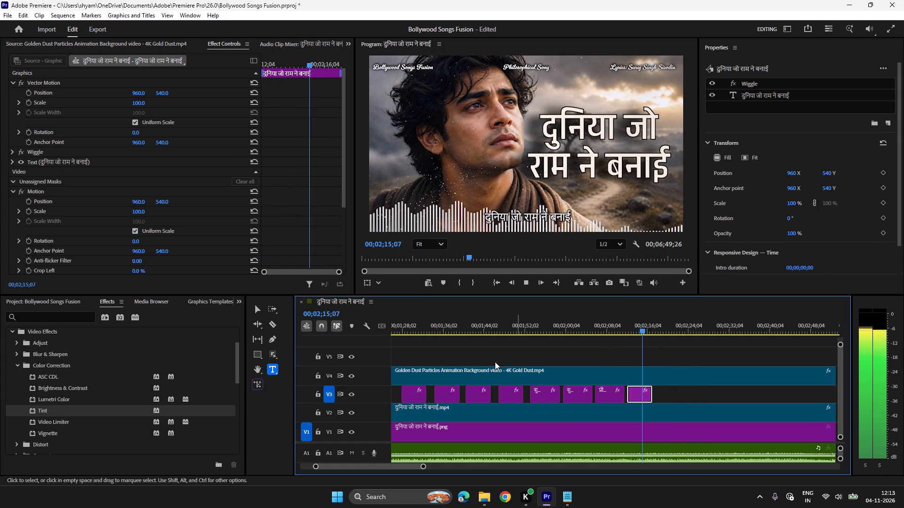
pyautogui.click(437, 320)
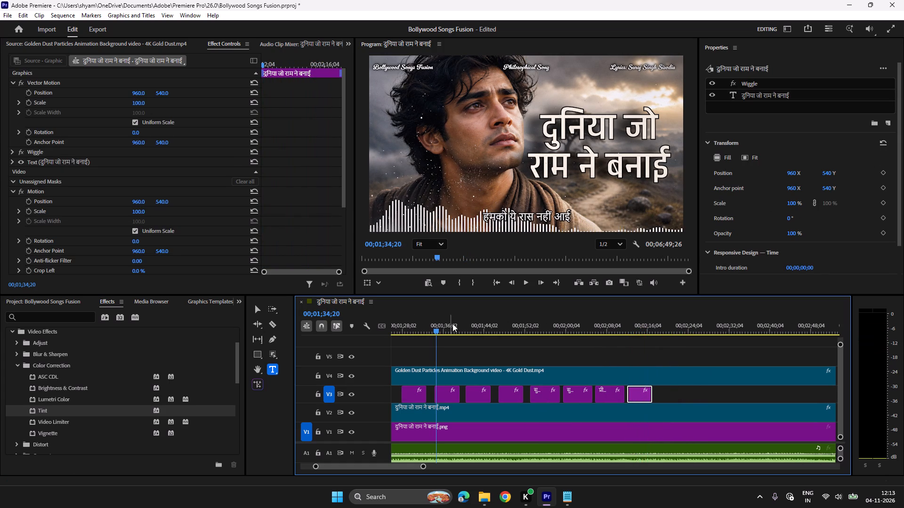
pyautogui.click(466, 324)
pyautogui.click(639, 331)
pyautogui.press('space')
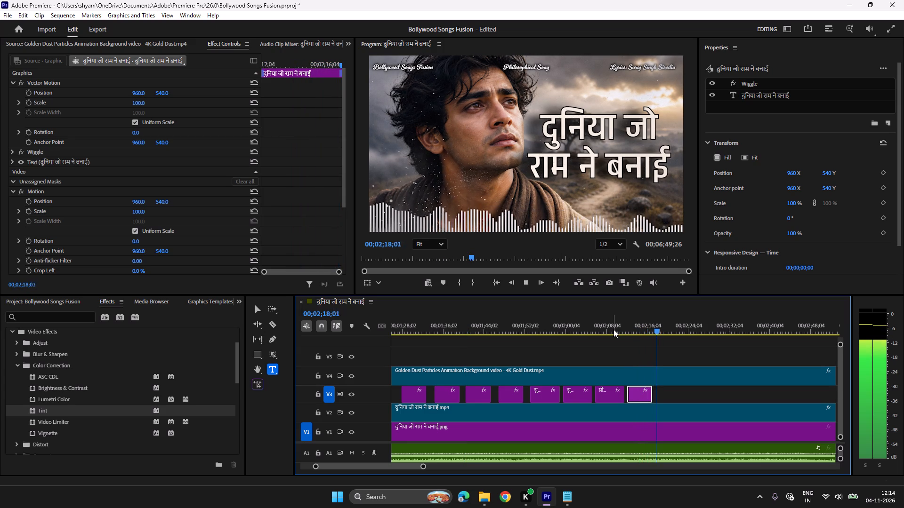
# Stop at 00;02;18;21, duplicate the हमको ये रास नहीं आई lyric clip there on V3, and play it against the audio.
pyautogui.press('space')
pyautogui.click(513, 394)
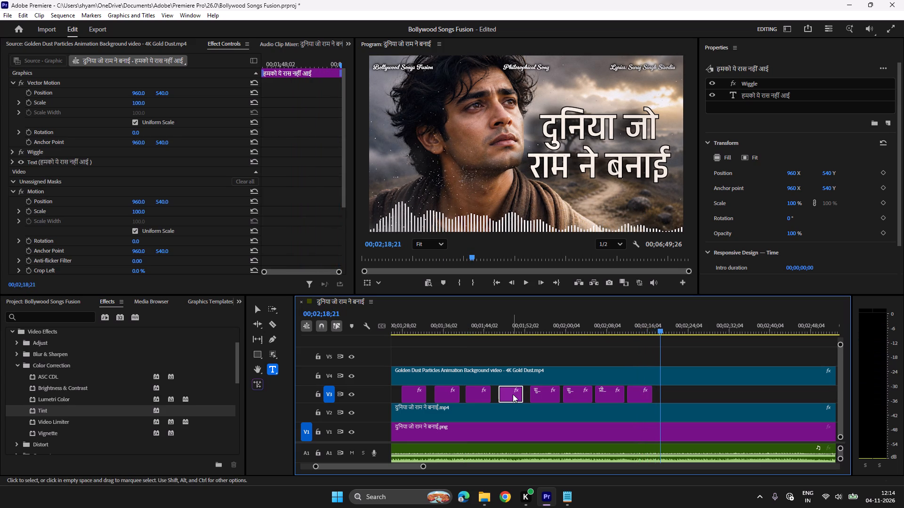
pyautogui.hotkey('ctrl', 'c')
pyautogui.hotkey('ctrl', 'v')
pyautogui.click(657, 328)
pyautogui.press('space')
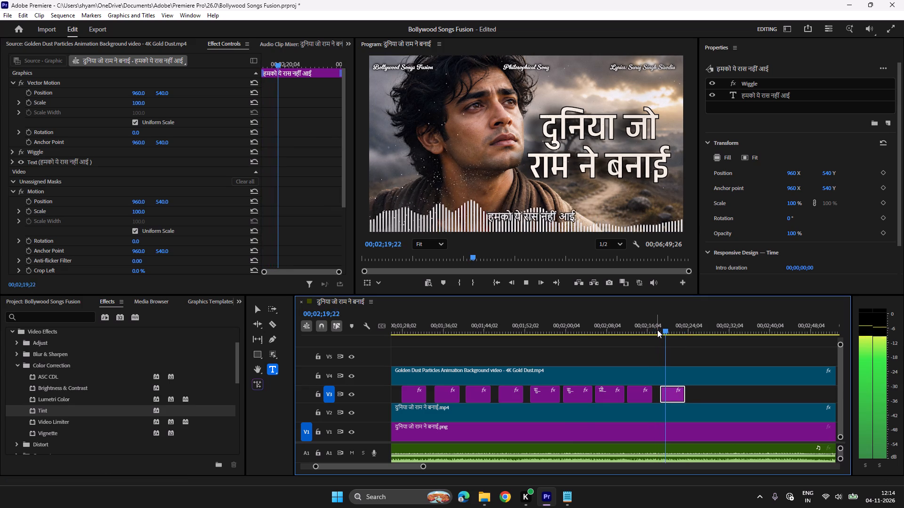
pyautogui.scroll(-5, 657, 330)
pyautogui.scroll(-2, 608, 345)
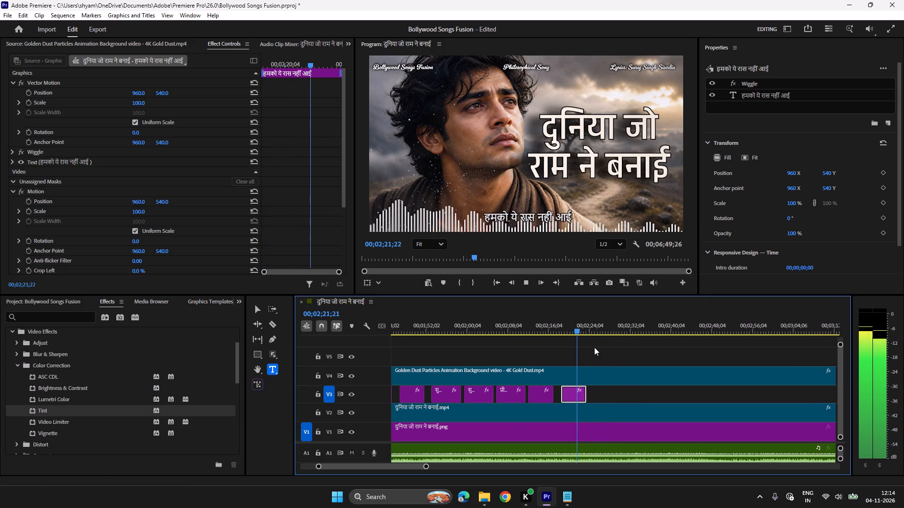
# Replay from 00;02;17;14 and shift the new हमको ये रास नहीं आई clip to start at 00;02;18;13.
pyautogui.press('space')
pyautogui.click(557, 317)
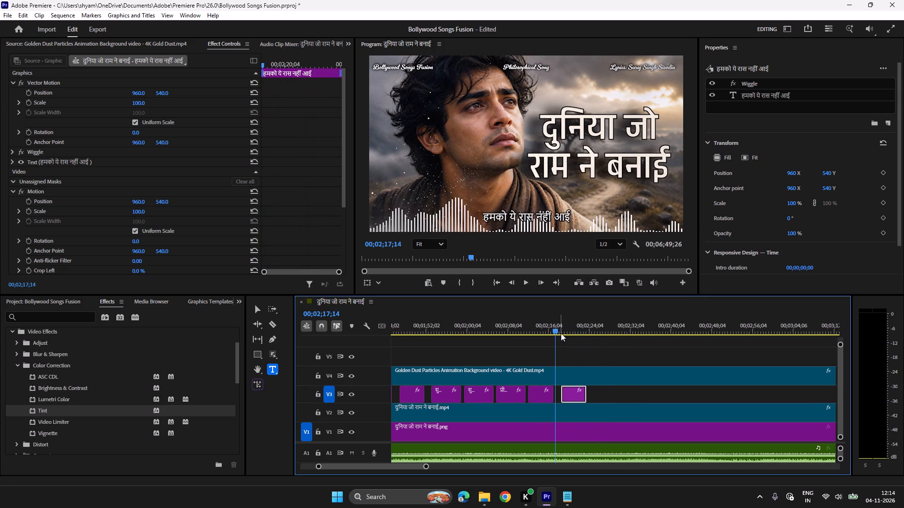
pyautogui.press('space')
pyautogui.press('space')
pyautogui.click(576, 394)
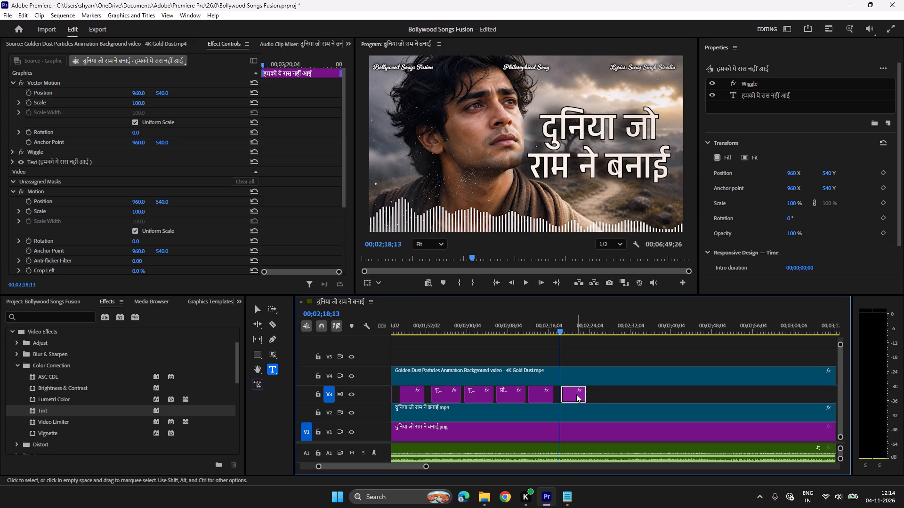
# Play from the हमको ये रास नहीं आई clip through the long stretch after it to find where the next verse starts.
pyautogui.press('space')
pyautogui.scroll(4, 531, 372)
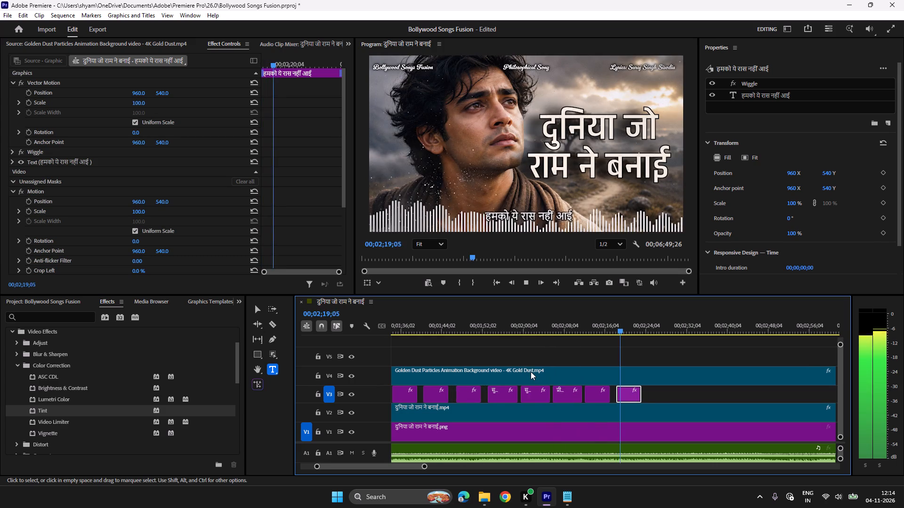
pyautogui.scroll(3, 531, 372)
pyautogui.scroll(-9, 531, 372)
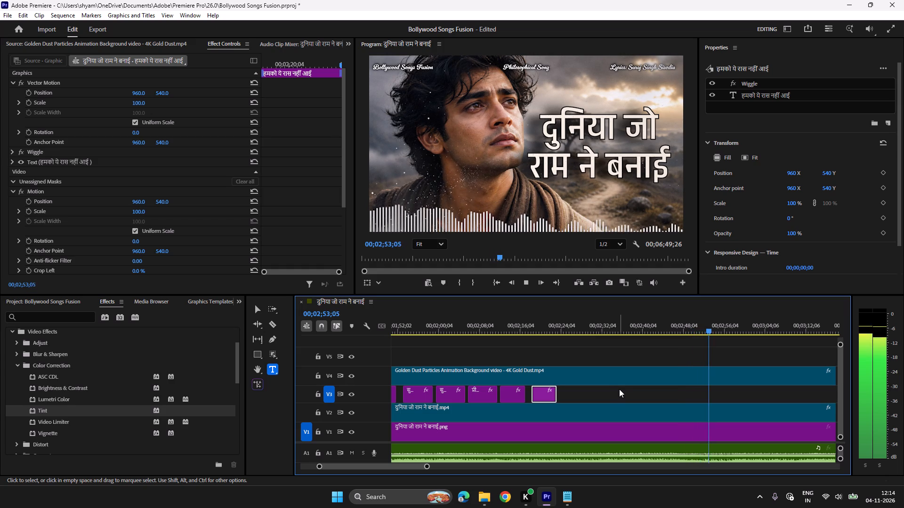
pyautogui.scroll(-7, 614, 388)
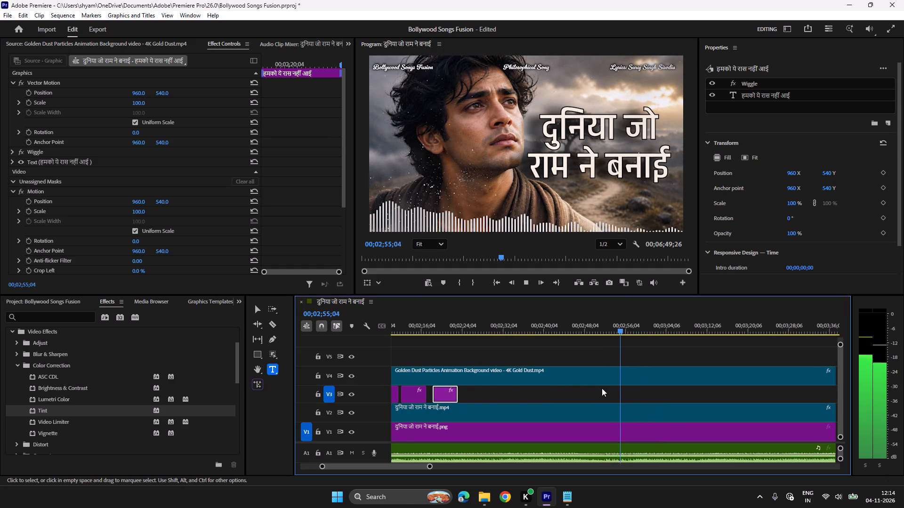
pyautogui.scroll(-3, 602, 388)
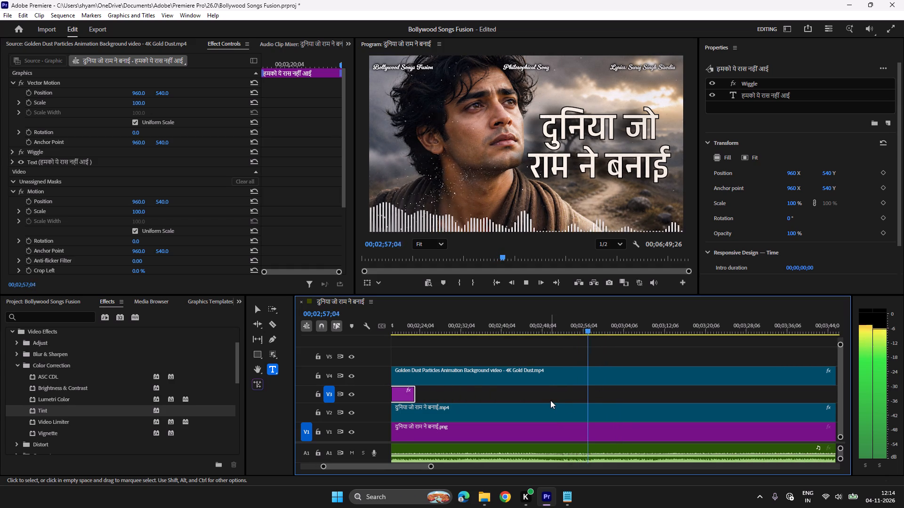
pyautogui.scroll(-2, 550, 400)
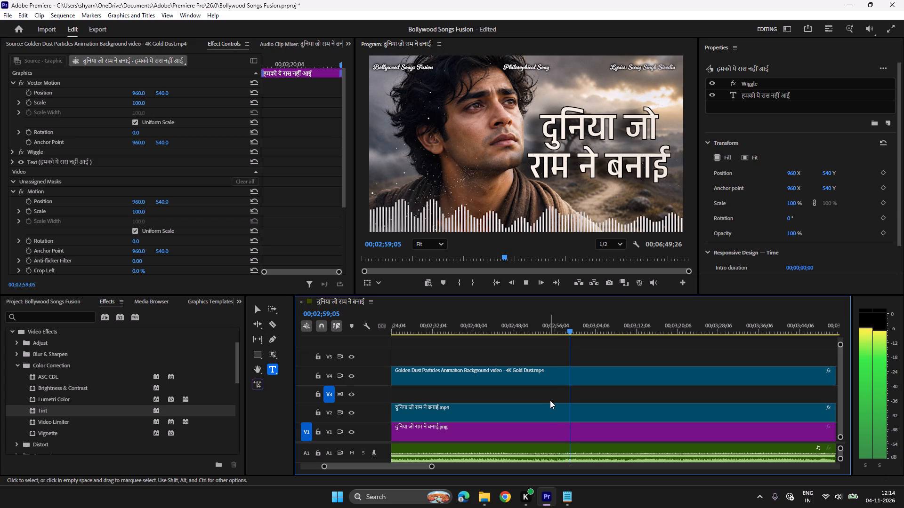
# Stop at about 00;02;59;18, paste the lyric clip there on V3, and replace its text with रचना तूने रच दी सुंदर from the lyrics file.
pyautogui.press('space')
pyautogui.hotkey('ctrl', 'v')
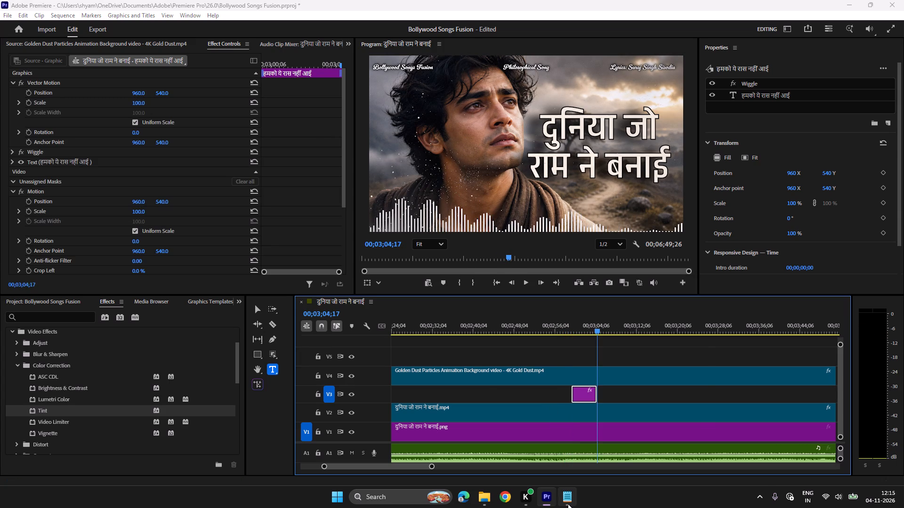
pyautogui.click(567, 504)
pyautogui.scroll(-1, 542, 350)
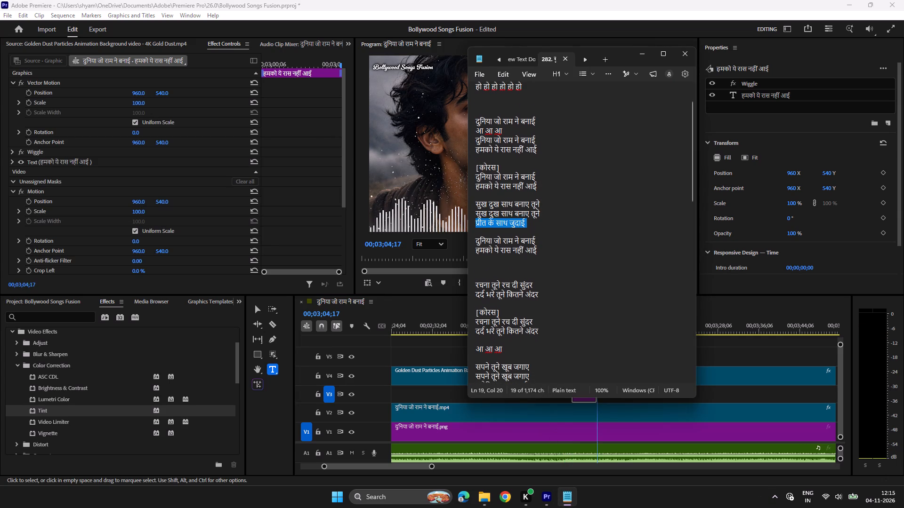
pyautogui.moveTo(537, 280); pyautogui.dragTo(470, 280)
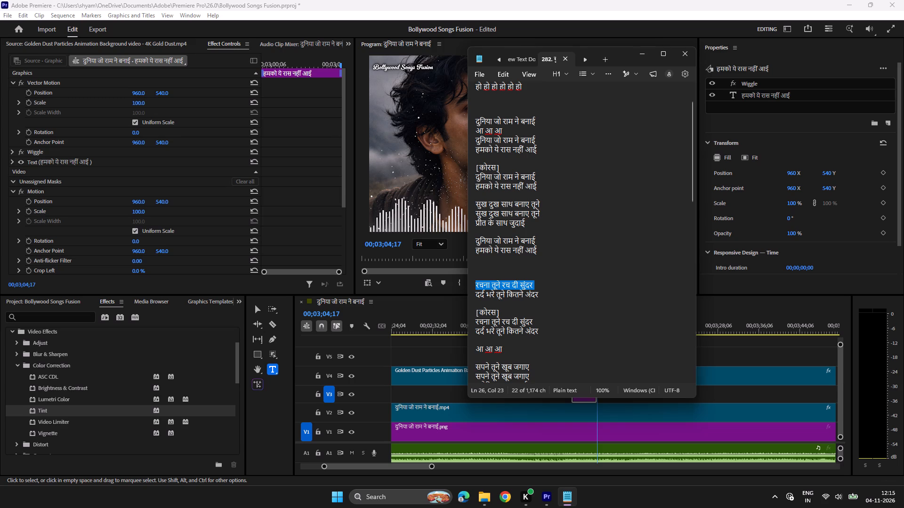
pyautogui.hotkey('ctrl', 'c')
pyautogui.click(543, 499)
pyautogui.click(588, 326)
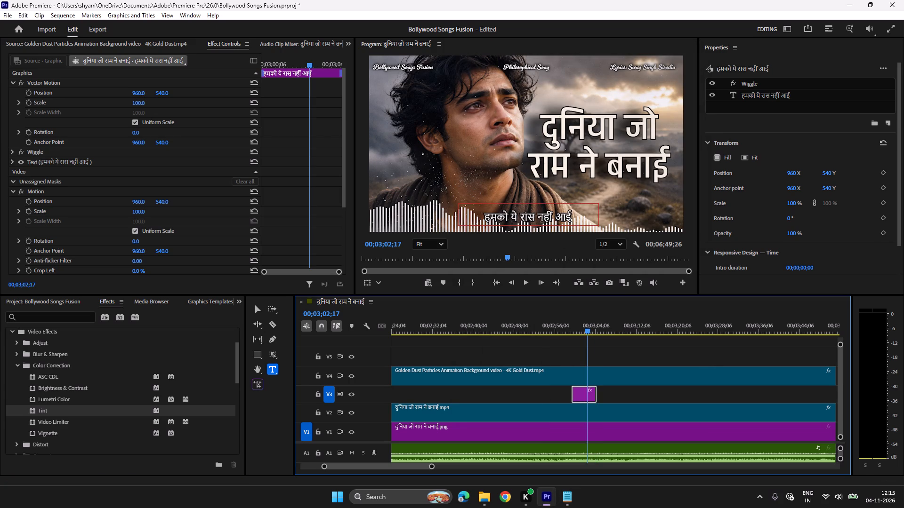
pyautogui.click(531, 212)
pyautogui.hotkey('ctrl', 'a')
pyautogui.hotkey('ctrl', 'v')
# Play the रचना तूने रच दी सुंदर clip against the audio and extend its end to about 00;03;05;13.
pyautogui.click(568, 325)
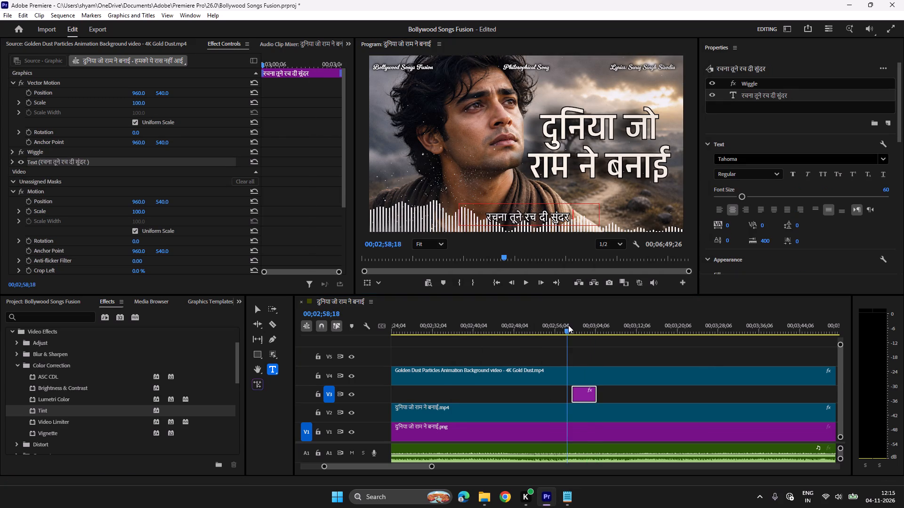
pyautogui.press('space')
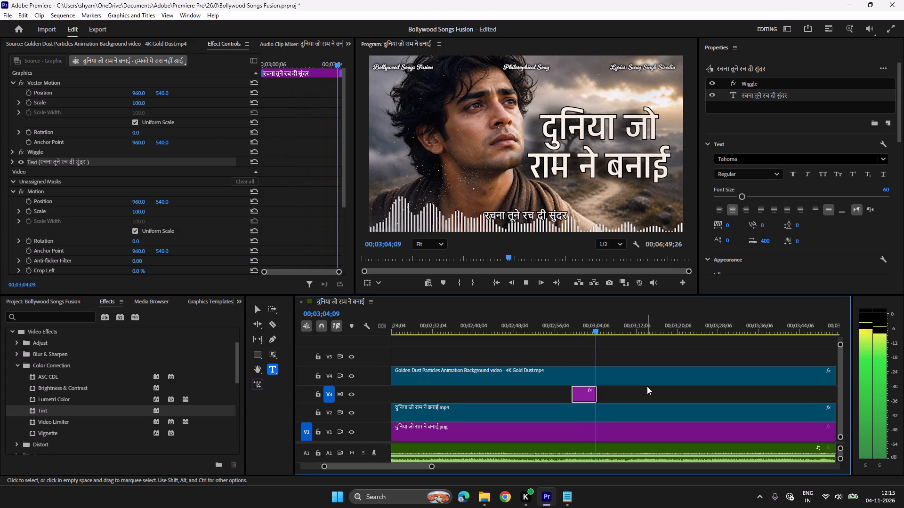
pyautogui.press('space')
pyautogui.click(595, 394)
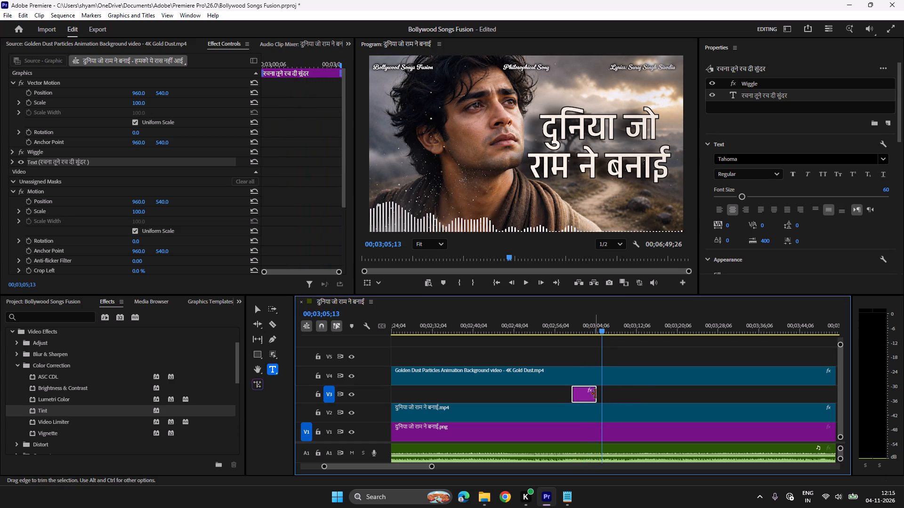
# Duplicate the clip at 00;03;05;26 on V3, change its text to दर्द भरे तूने कितने अंदर from the lyrics file, and play it back.
pyautogui.press('space')
pyautogui.press('space')
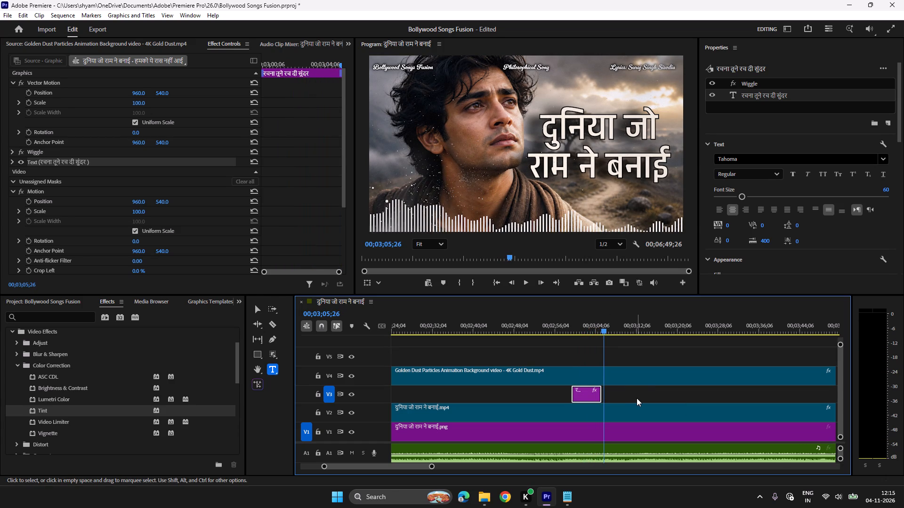
pyautogui.hotkey('ctrl', 'c')
pyautogui.hotkey('ctrl', 'v')
pyautogui.click(573, 490)
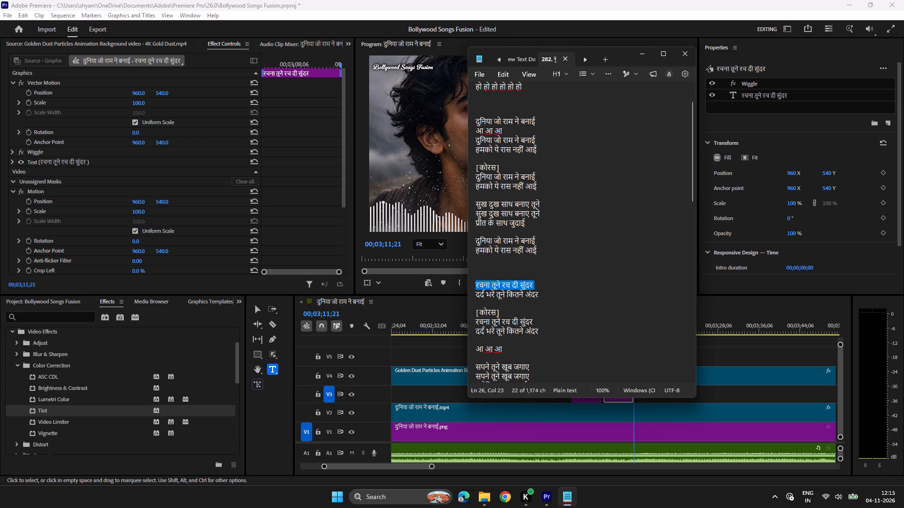
pyautogui.moveTo(543, 292); pyautogui.dragTo(466, 294)
pyautogui.hotkey('ctrl', 'c')
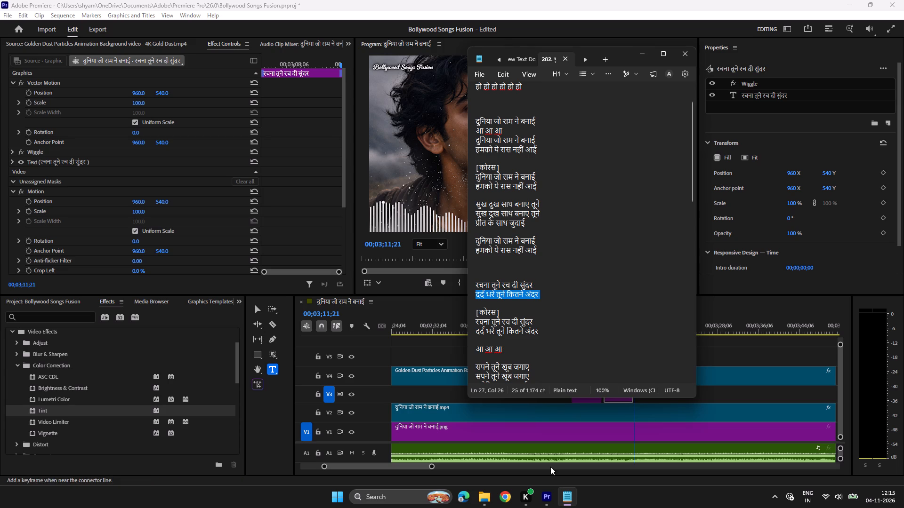
pyautogui.click(542, 495)
pyautogui.click(615, 331)
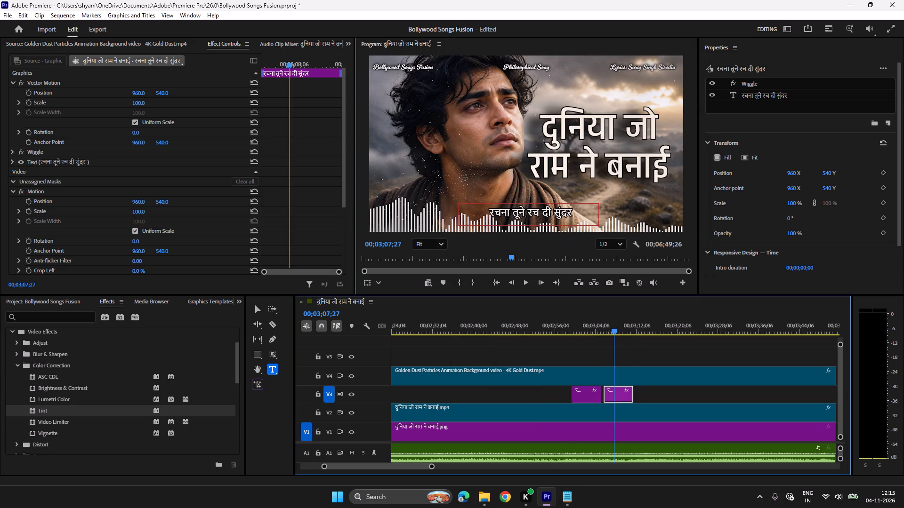
pyautogui.click(553, 213)
pyautogui.hotkey('ctrl', 'a')
pyautogui.hotkey('ctrl', 'v')
pyautogui.click(598, 332)
pyautogui.press('space')
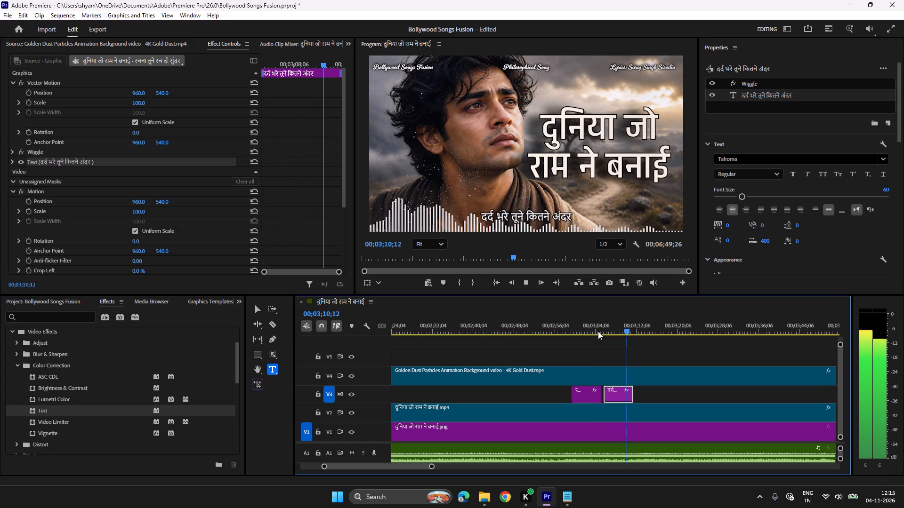
# Duplicate the रचना तूने रच दी सुंदर and दर्द भरे तूने कितने अंदर clips together at about 00;03;15;12 on V3, and play them against the audio.
pyautogui.keyDown('shift'); pyautogui.click(591, 397); pyautogui.keyUp('shift')
pyautogui.hotkey('ctrl', 'c')
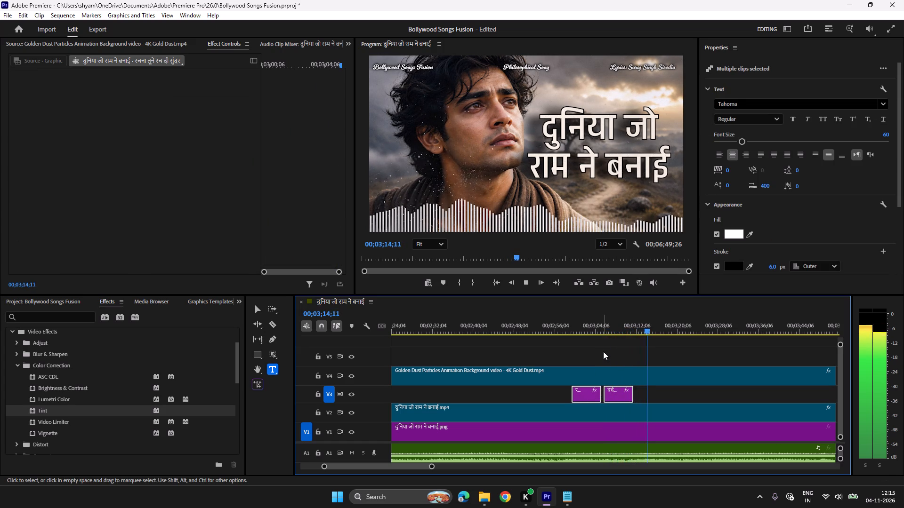
pyautogui.press('space')
pyautogui.click(647, 327)
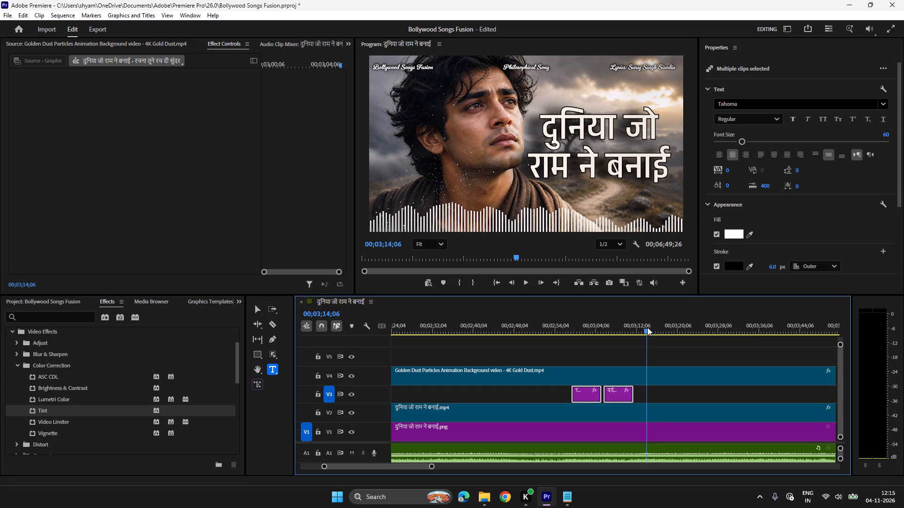
pyautogui.press('space')
pyautogui.press('space')
pyautogui.hotkey('ctrl', 'v')
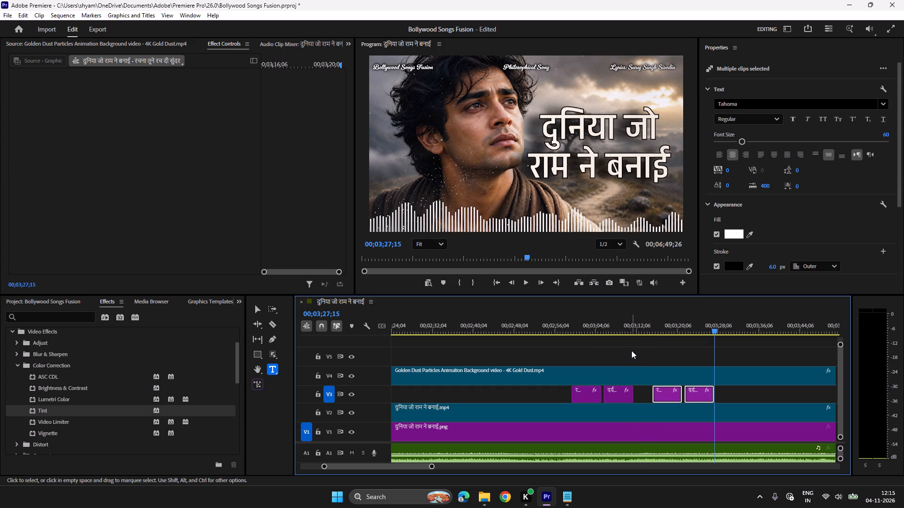
pyautogui.click(653, 326)
pyautogui.press('space')
pyautogui.scroll(-5, 642, 347)
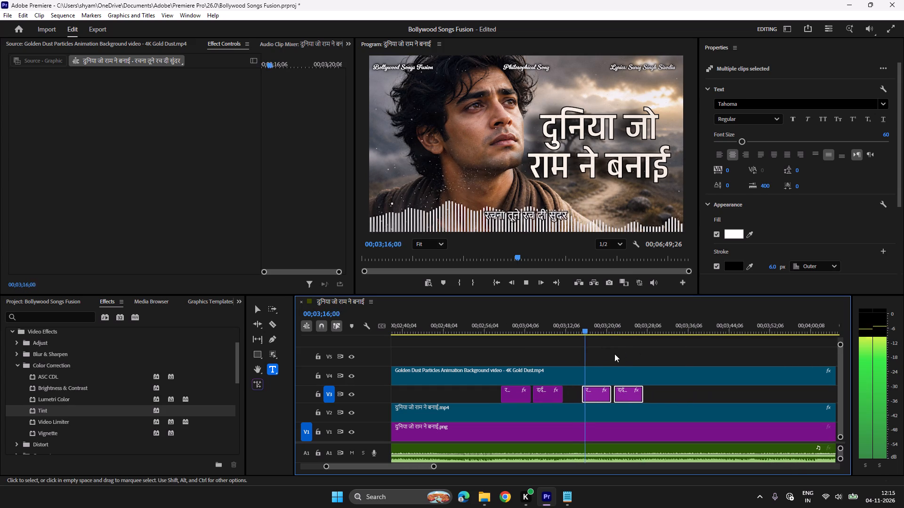
pyautogui.scroll(-2, 608, 355)
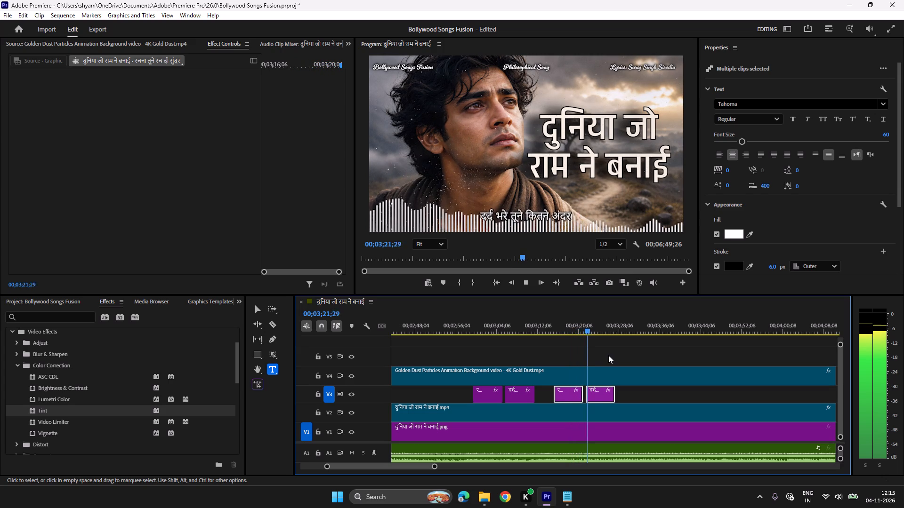
pyautogui.scroll(-4, 608, 355)
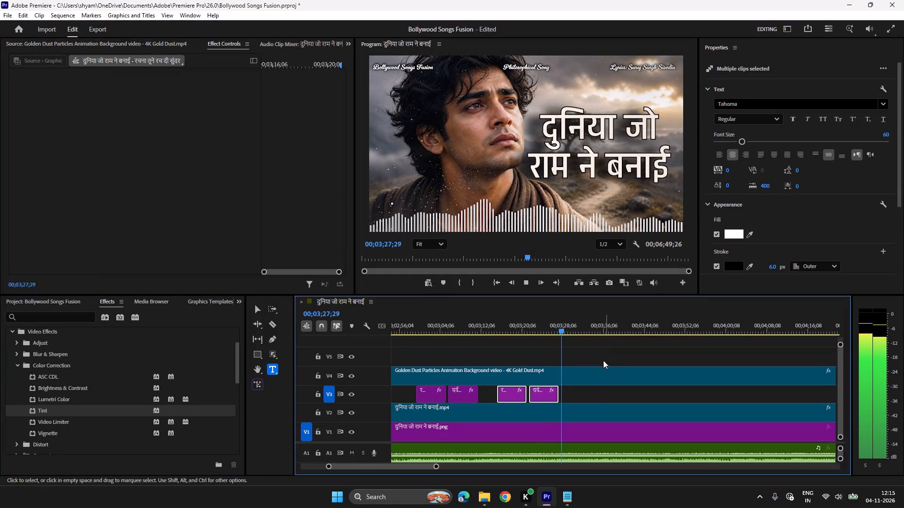
# Duplicate the last दर्द भरे clip at 00;03;31;05 on V3, change its text to सपने तूने खूब जगाए from the lyrics file, and play it back.
pyautogui.click(594, 394)
pyautogui.click(541, 393)
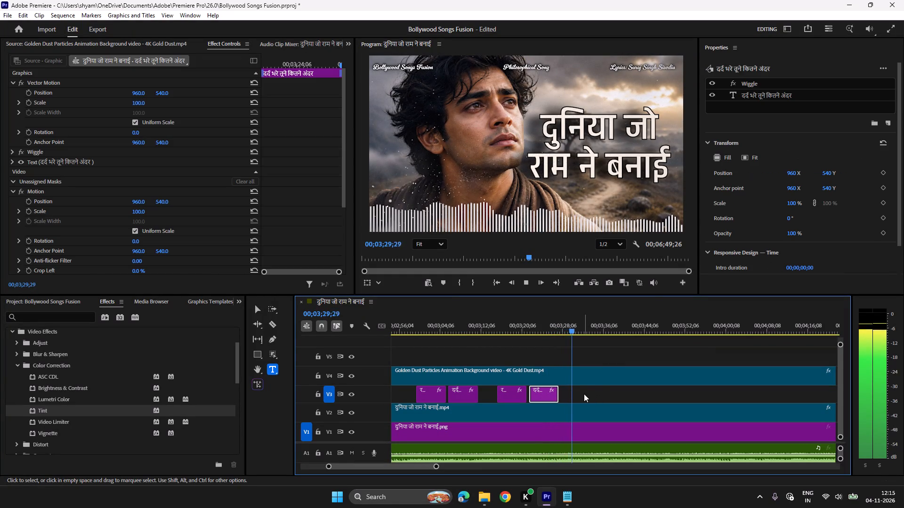
pyautogui.hotkey('ctrl', 'c')
pyautogui.press('space')
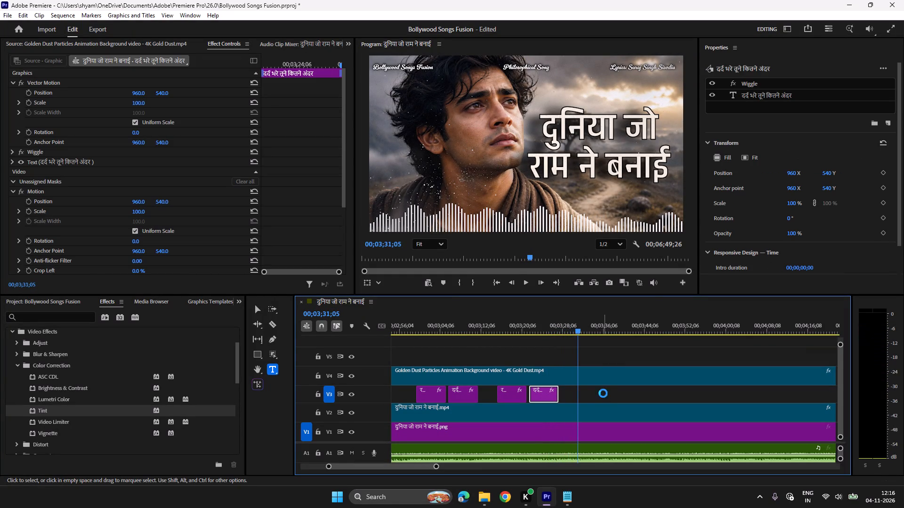
pyautogui.hotkey('ctrl', 'v')
pyautogui.click(567, 498)
pyautogui.scroll(-2, 561, 324)
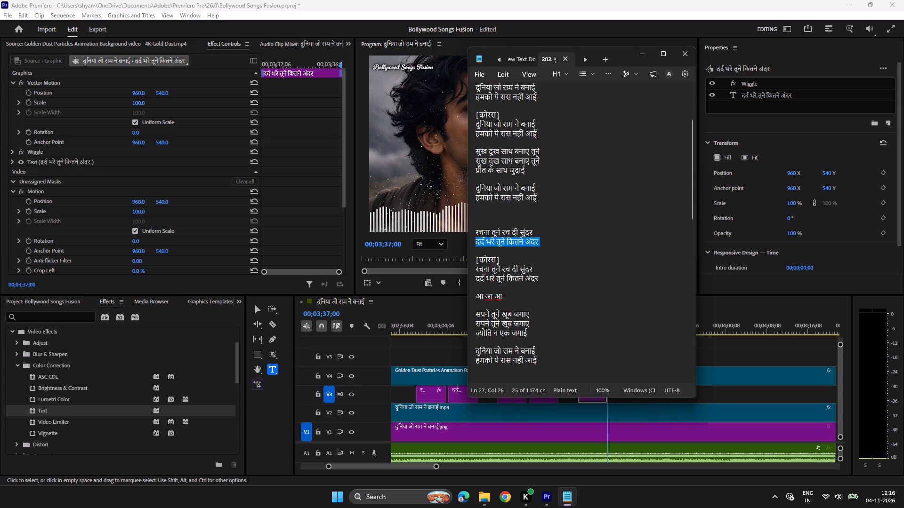
pyautogui.moveTo(530, 314); pyautogui.dragTo(460, 310)
pyautogui.hotkey('ctrl', 'c')
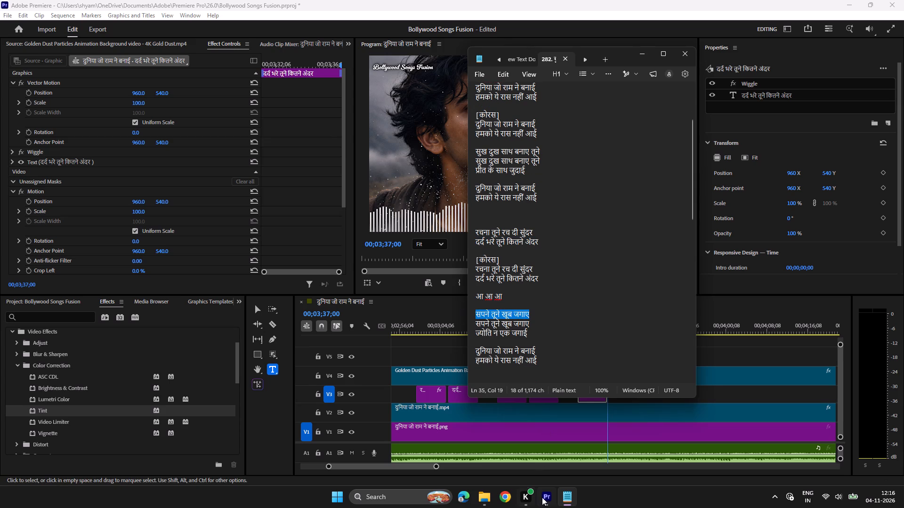
pyautogui.click(548, 500)
pyautogui.click(594, 330)
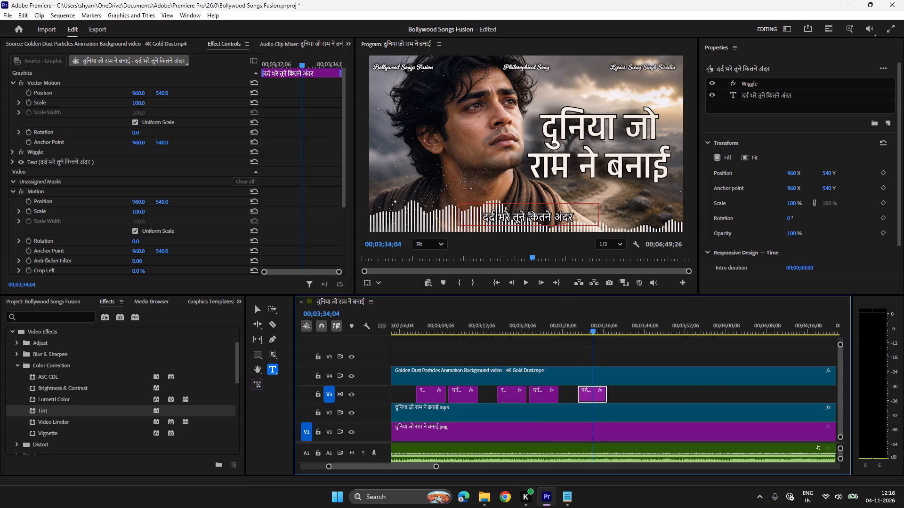
pyautogui.click(530, 215)
pyautogui.hotkey('ctrl', 'a')
pyautogui.hotkey('ctrl', 'v')
pyautogui.click(574, 319)
pyautogui.press('space')
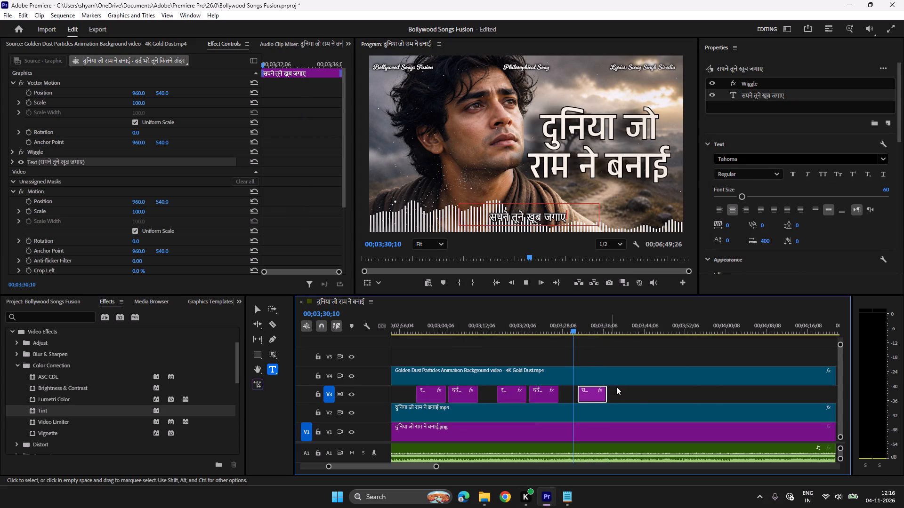
pyautogui.scroll(-3, 636, 397)
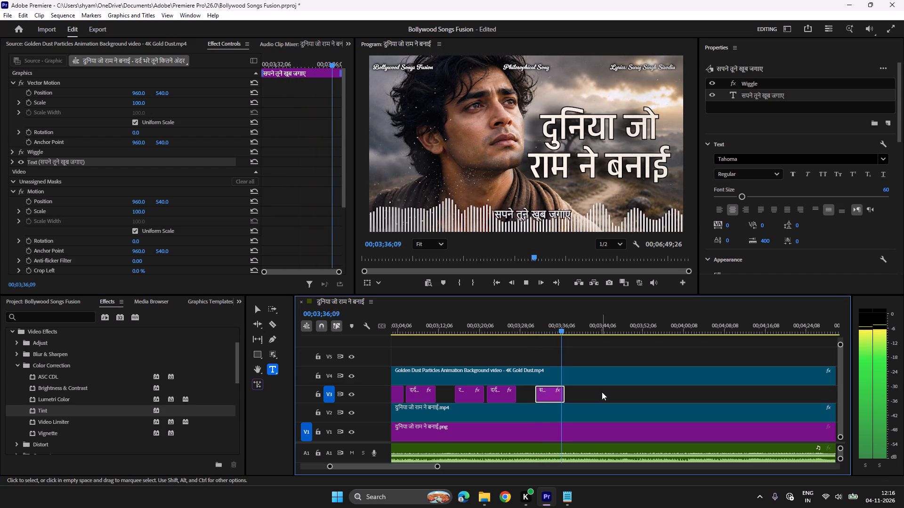
# Replay the end of the सपने तूने खूब जगाए clip, duplicate it at about 00;03;37;16 on V3, and play the copy against the audio.
pyautogui.press('space')
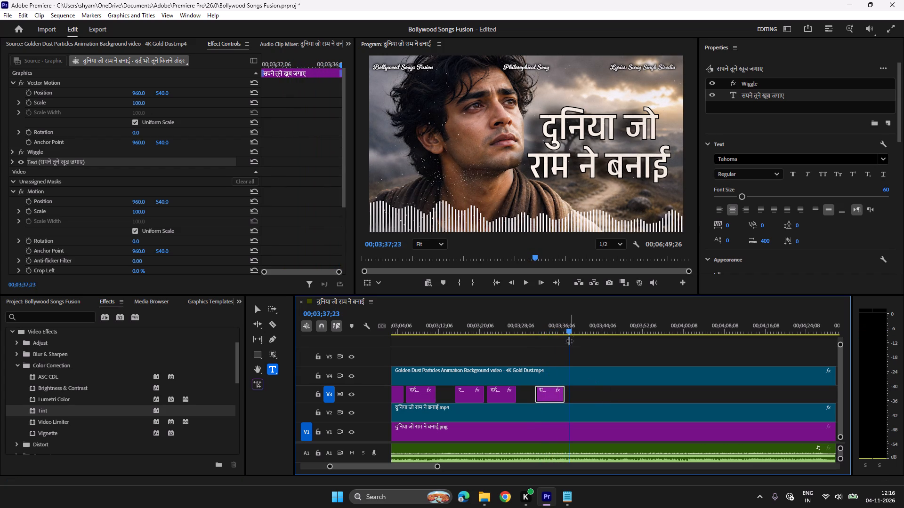
pyautogui.click(564, 325)
pyautogui.press('space')
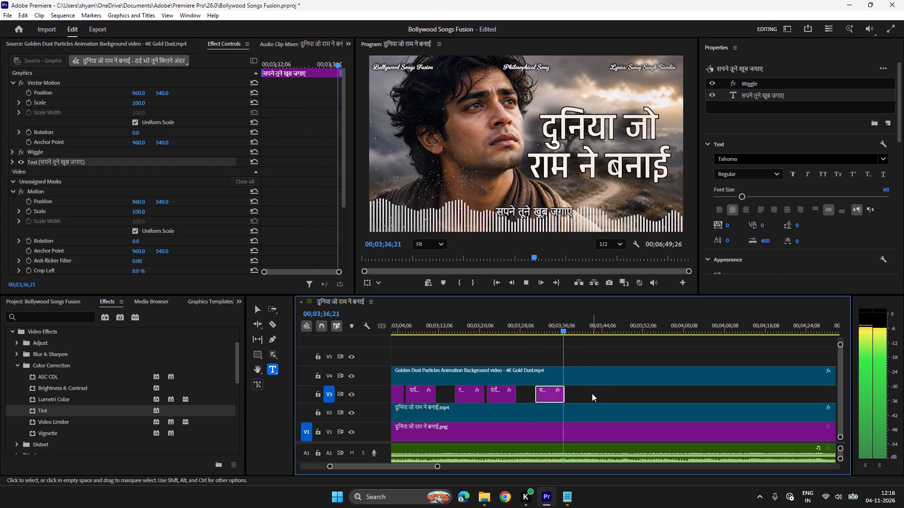
pyautogui.press('space')
pyautogui.hotkey('ctrl', 'c')
pyautogui.hotkey('ctrl', 'v')
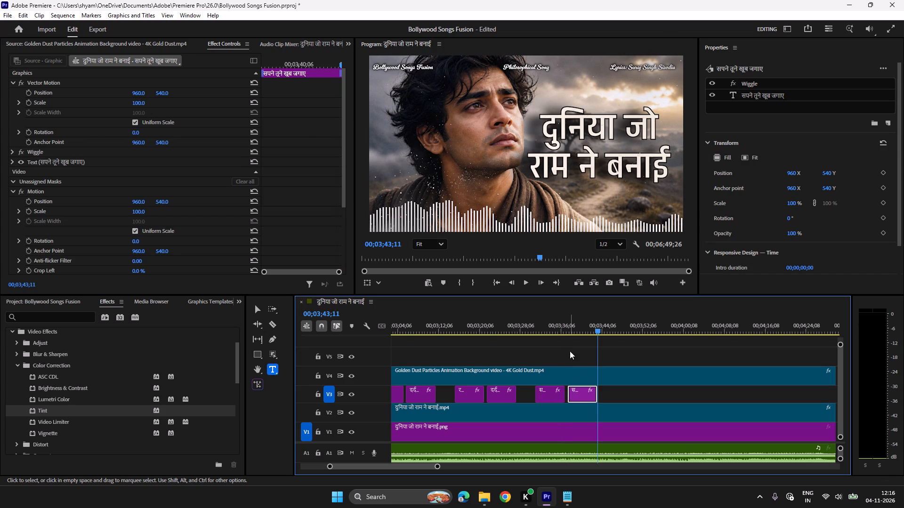
pyautogui.click(570, 329)
pyautogui.press('space')
pyautogui.scroll(-3, 641, 380)
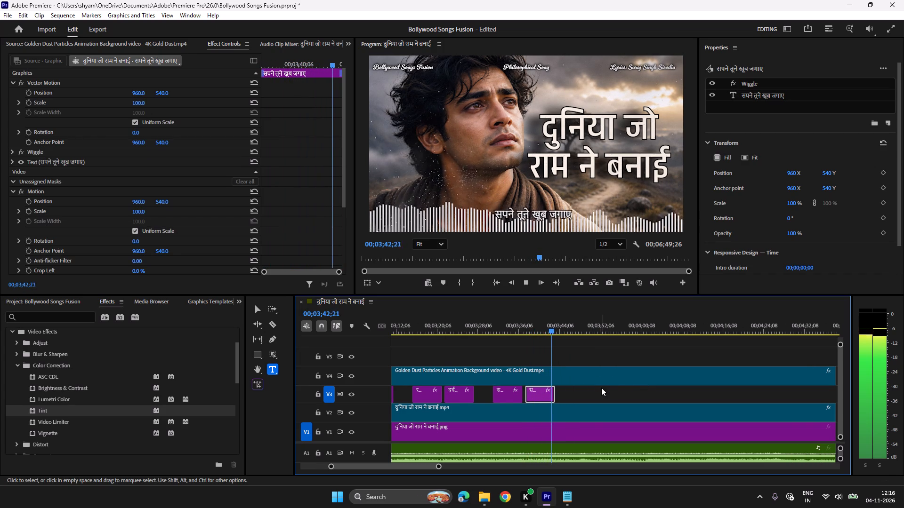
# Duplicate the clip at 00;03;43;17 on V3, change its text to ज्योति न एक जगाई from the lyrics file, and play it against the audio.
pyautogui.press('space')
pyautogui.hotkey('ctrl', 'c')
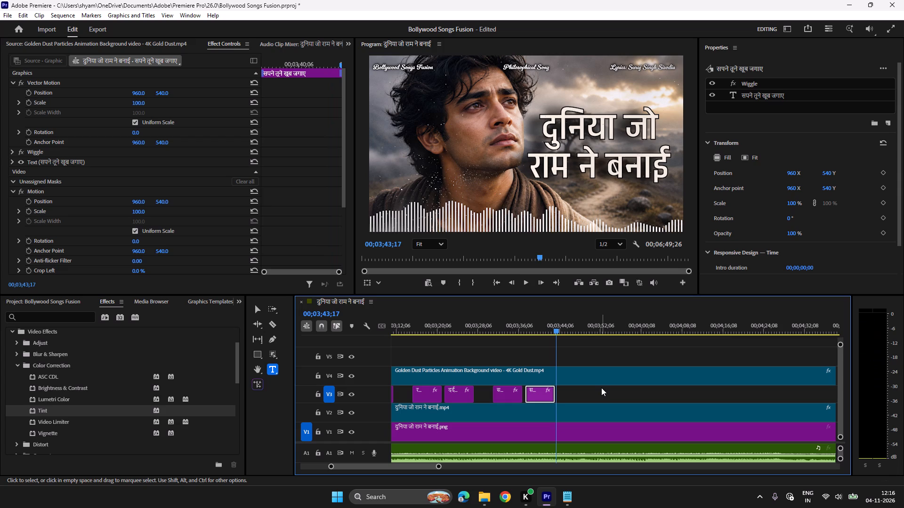
pyautogui.hotkey('ctrl', 'v')
pyautogui.click(573, 504)
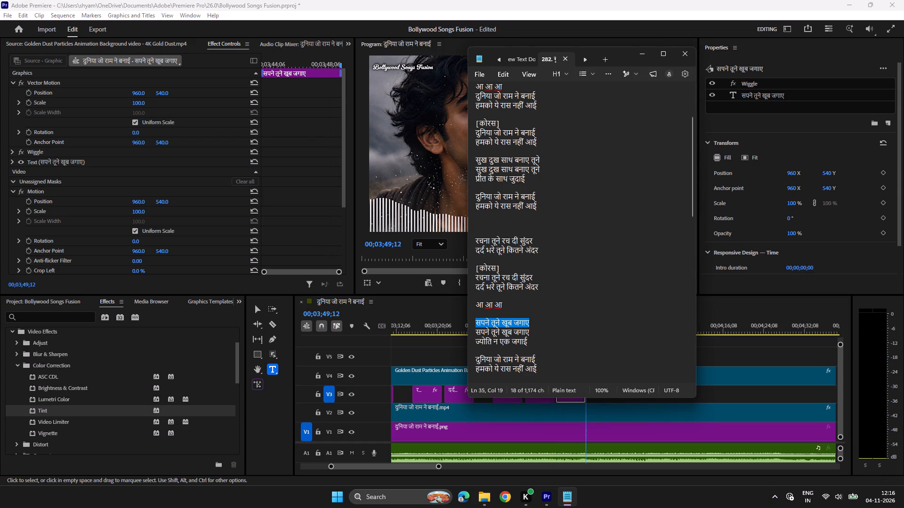
pyautogui.moveTo(530, 339); pyautogui.dragTo(469, 339)
pyautogui.hotkey('ctrl', 'c')
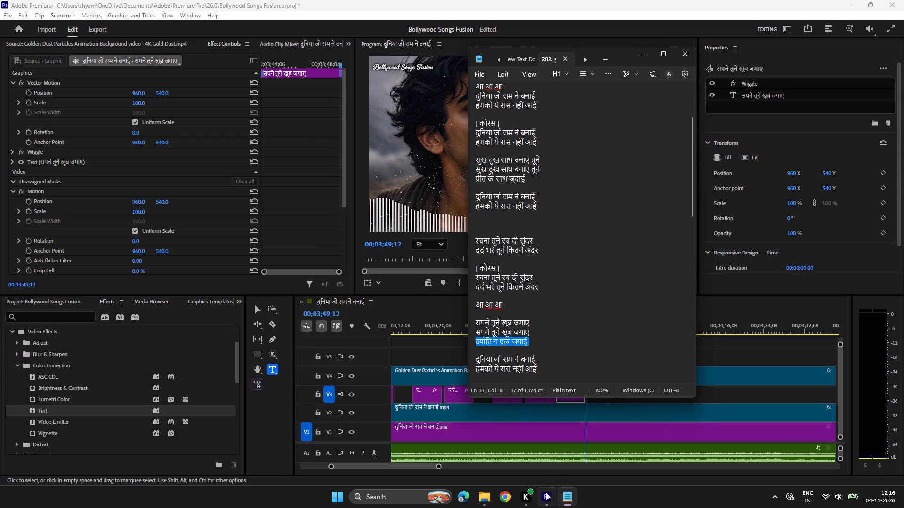
pyautogui.click(546, 493)
pyautogui.click(570, 333)
pyautogui.click(534, 210)
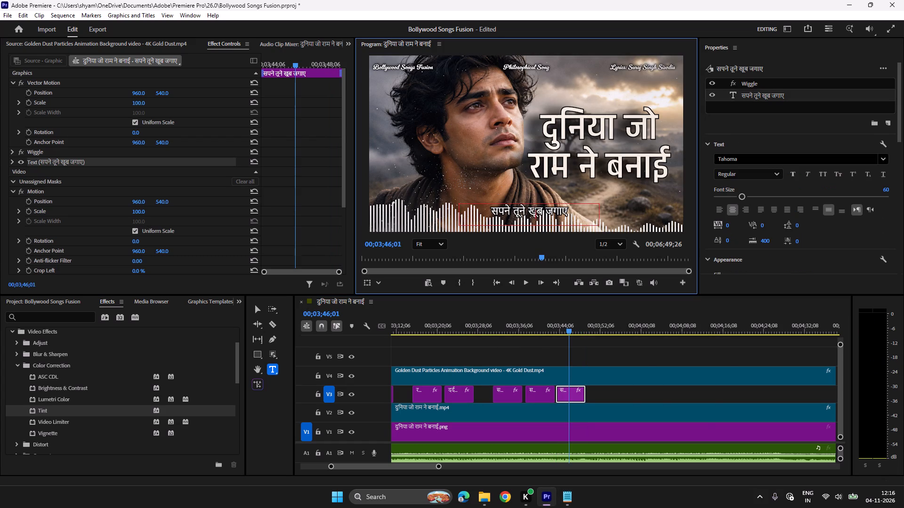
pyautogui.hotkey('ctrl', 'a')
pyautogui.hotkey('ctrl', 'v')
pyautogui.click(554, 322)
pyautogui.press('space')
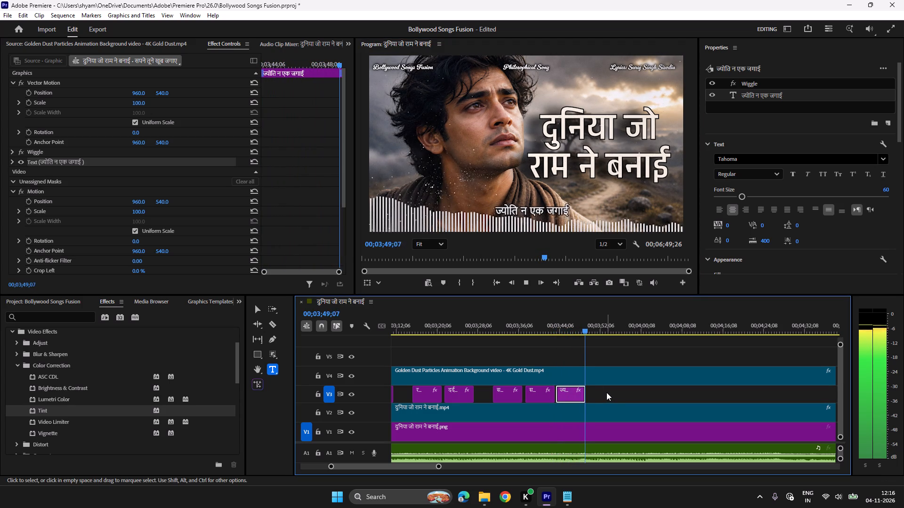
# Duplicate the दुनिया जो राम ने बनाई and हमको ये रास नहीं आई clips together at 00;03;49;24 on V3, and play on from them.
pyautogui.press('space')
pyautogui.scroll(12, 607, 392)
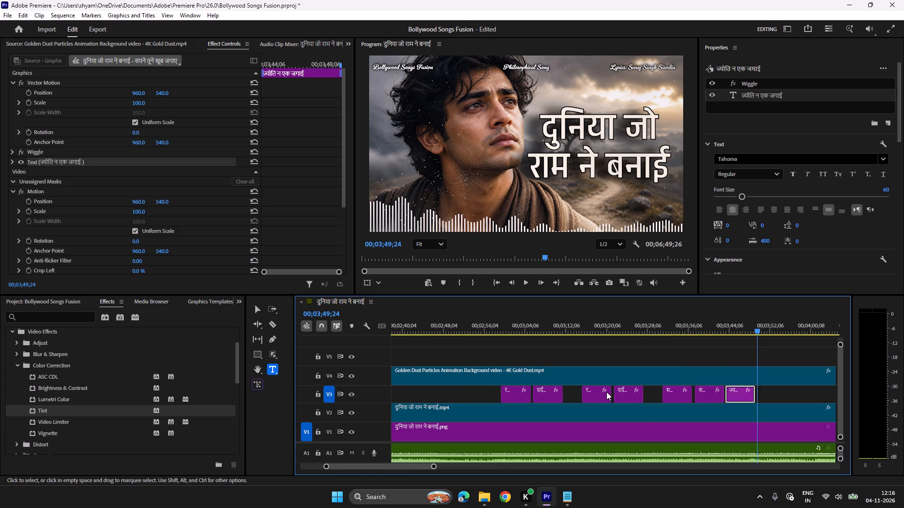
pyautogui.scroll(12, 606, 392)
pyautogui.click(443, 395)
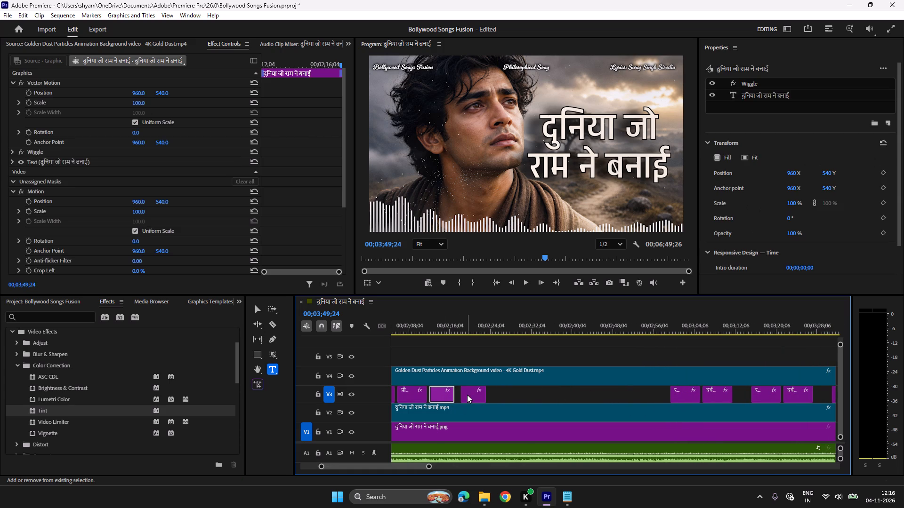
pyautogui.keyDown('shift'); pyautogui.click(468, 395); pyautogui.keyUp('shift')
pyautogui.hotkey('ctrl', 'c')
pyautogui.hotkey('ctrl', 'v')
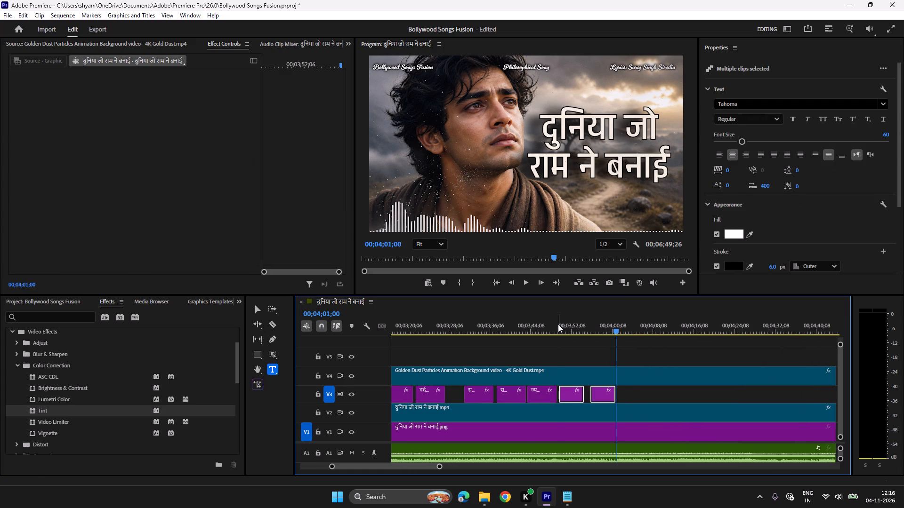
pyautogui.click(558, 324)
pyautogui.press('space')
pyautogui.scroll(-4, 617, 377)
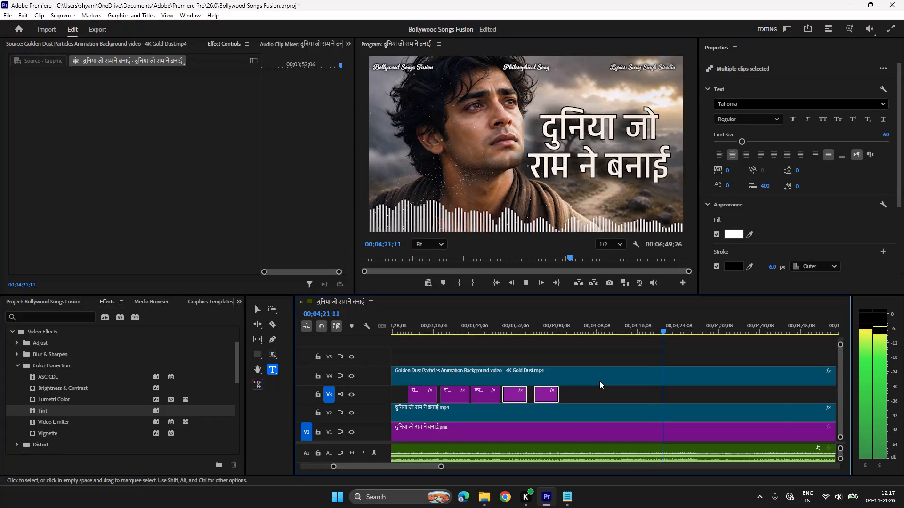
pyautogui.press('space')
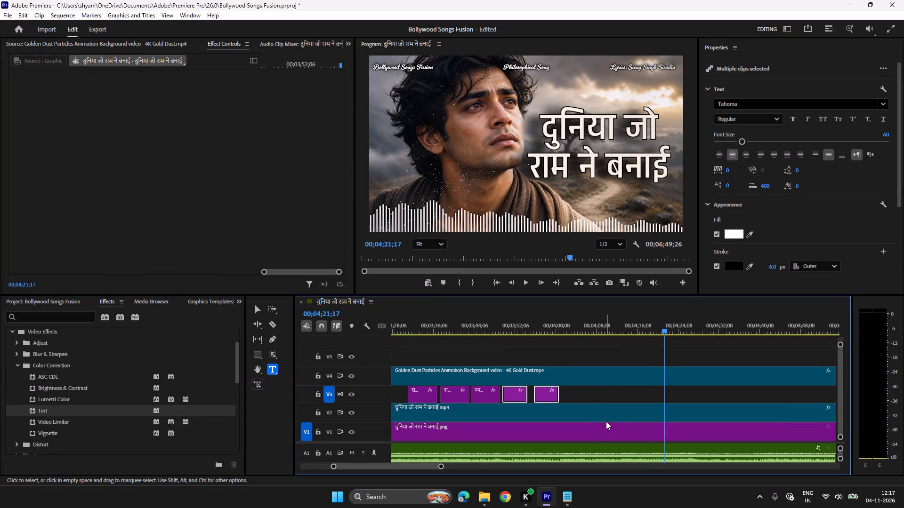
# Listen for the next vocal entry and duplicate the last हमको ये रास नहीं आई clip at 00;04;27;08 on V3.
pyautogui.press('space')
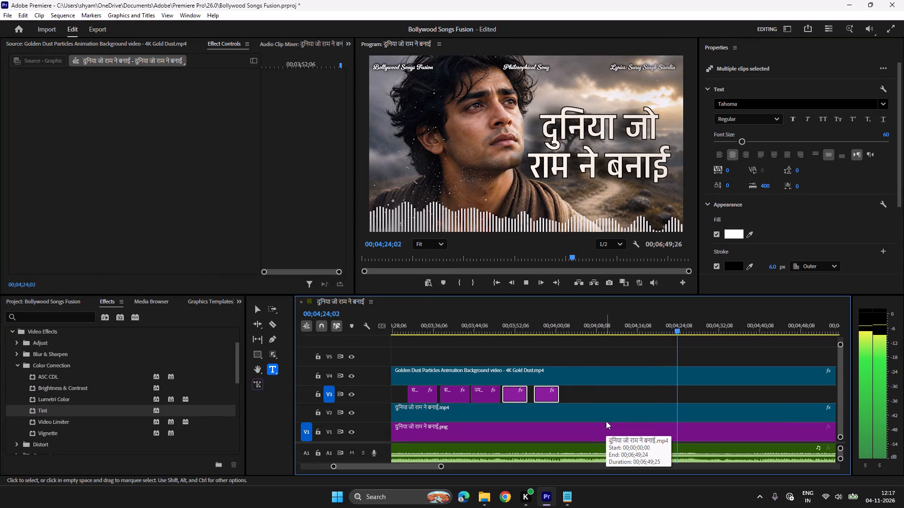
pyautogui.press('space')
pyautogui.press('space')
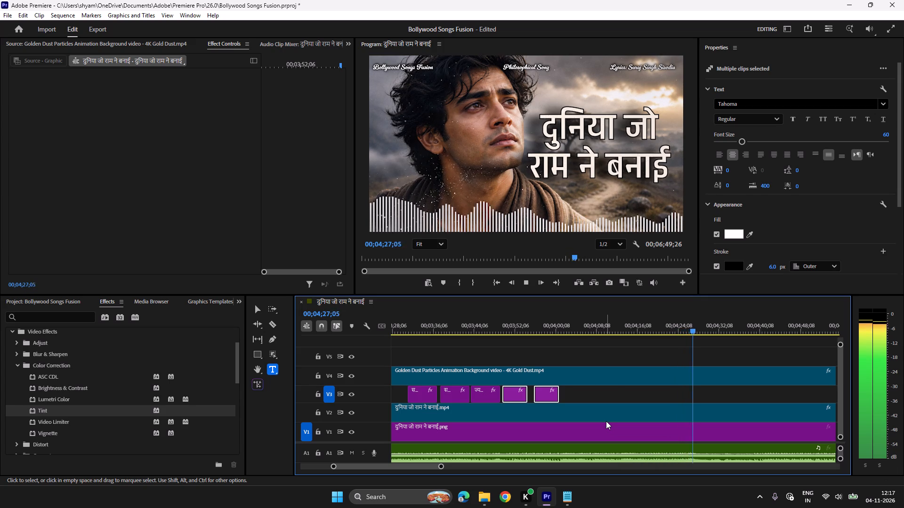
pyautogui.scroll(-1, 606, 421)
pyautogui.press('space')
pyautogui.click(676, 326)
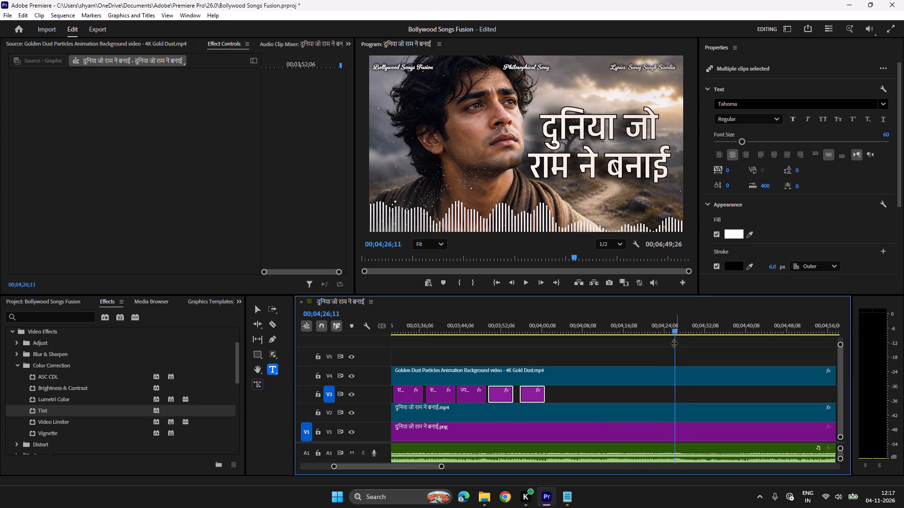
pyautogui.press('space')
pyautogui.press('space')
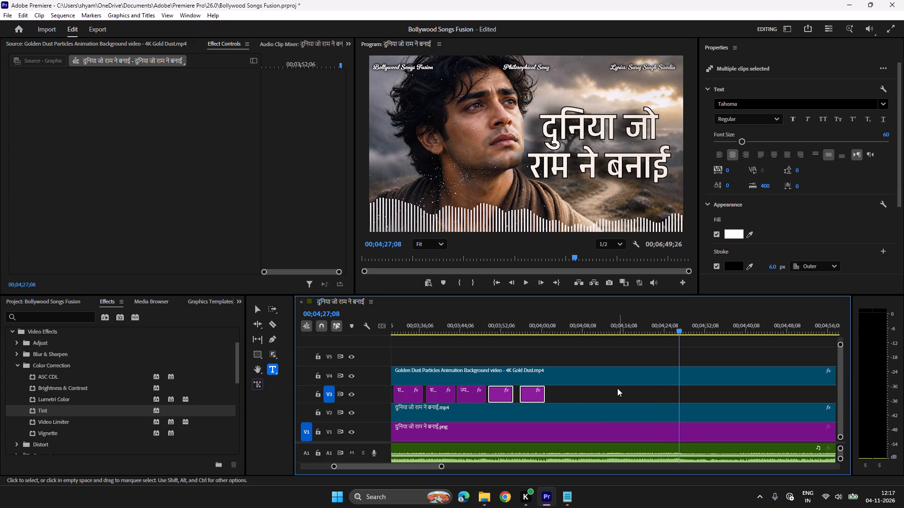
pyautogui.click(617, 388)
pyautogui.click(536, 397)
pyautogui.hotkey('ctrl', 'c')
pyautogui.hotkey('ctrl', 'v')
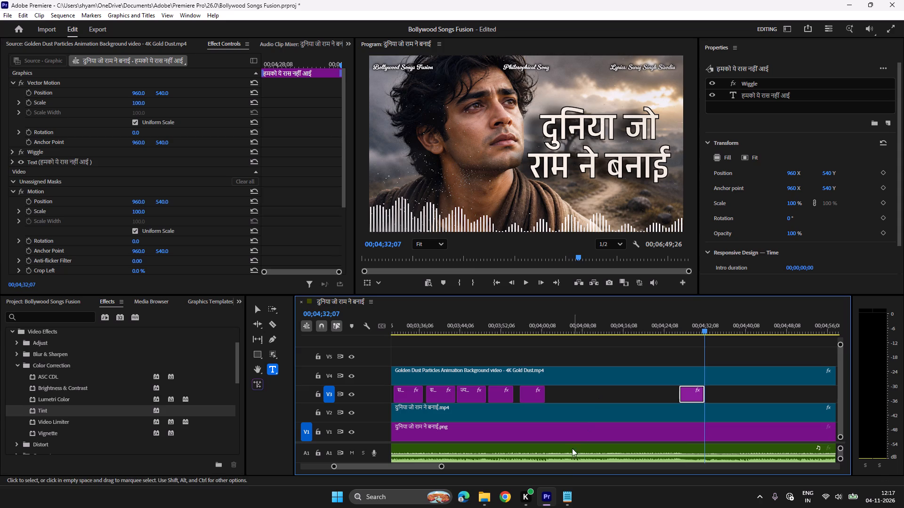
# Change the copied clip's text to खूब बनाए मुखड़े उजले from the lyrics file, and play it against the audio.
pyautogui.click(563, 501)
pyautogui.scroll(-2, 580, 346)
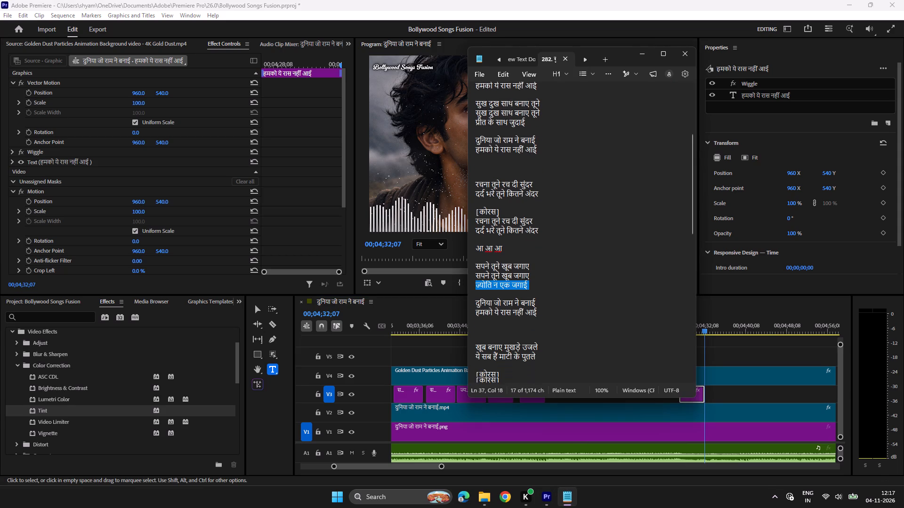
pyautogui.scroll(-2, 580, 347)
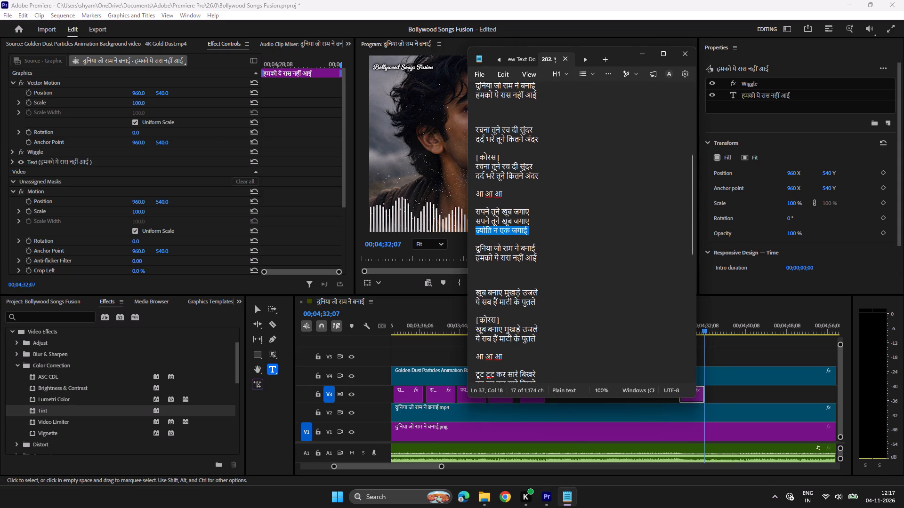
pyautogui.moveTo(541, 292); pyautogui.dragTo(458, 295)
pyautogui.hotkey('ctrl', 'c')
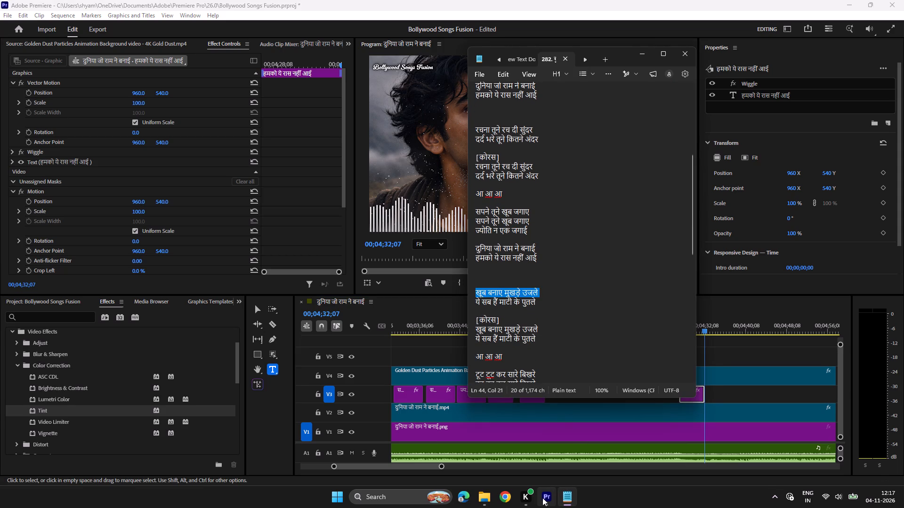
pyautogui.click(544, 499)
pyautogui.click(693, 318)
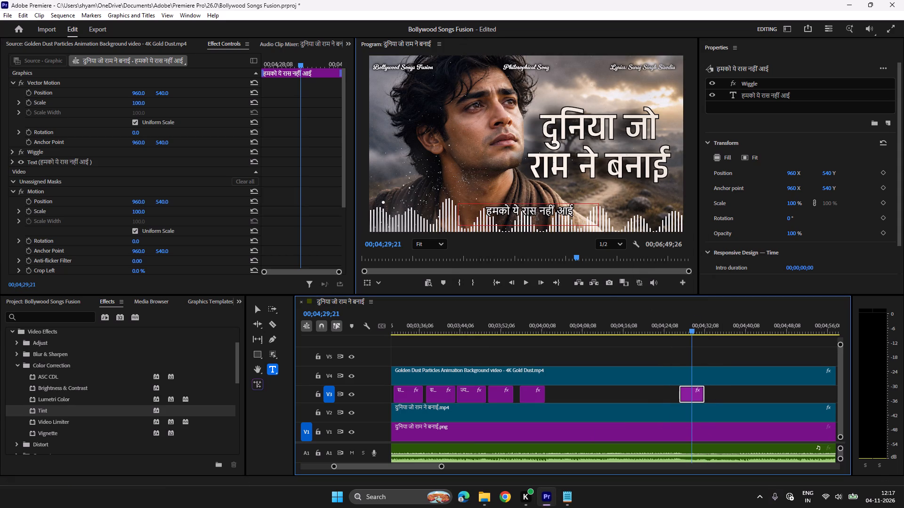
pyautogui.keyDown('ctrl'); pyautogui.click(537, 217); pyautogui.keyUp('ctrl')
pyautogui.hotkey('ctrl', 'a')
pyautogui.hotkey('ctrl', 'v')
pyautogui.click(675, 326)
pyautogui.press('space')
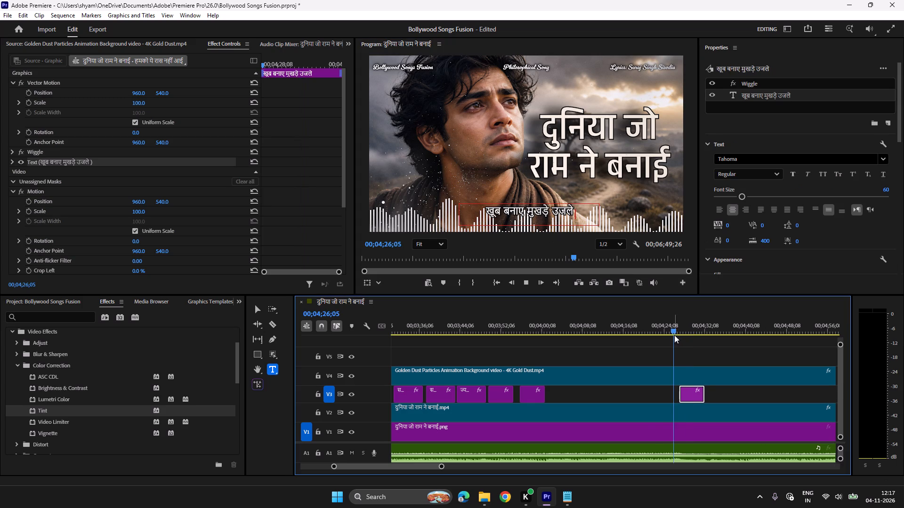
pyautogui.scroll(-7, 672, 336)
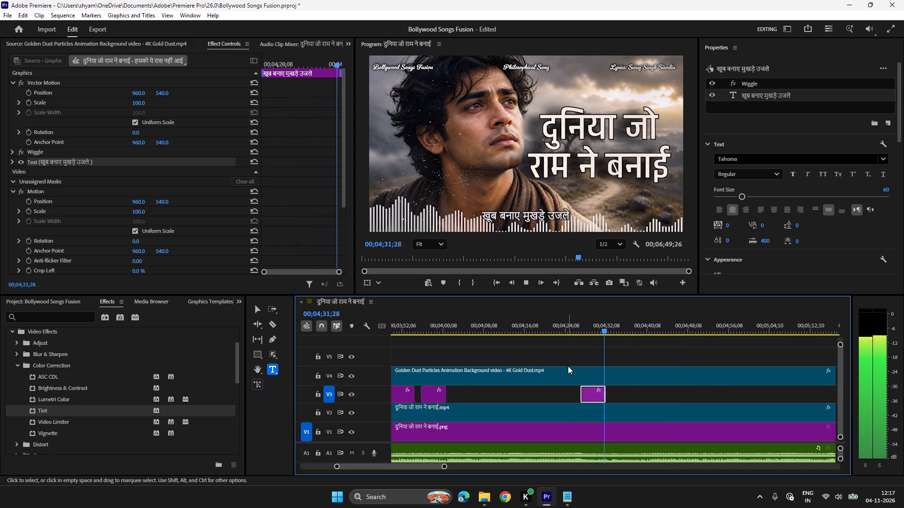
# Extend the end of the खूब बनाए मुखड़े उजले clip by about one second and resume playback.
pyautogui.press('space')
pyautogui.moveTo(603, 394); pyautogui.dragTo(607, 394)
pyautogui.press('space')
# Duplicate the clip at 00;04;33;29 on V3, change its text to ये सब हैं माटी के पुतले from the lyrics file, and play it back.
pyautogui.press('space')
pyautogui.hotkey('ctrl', 'c')
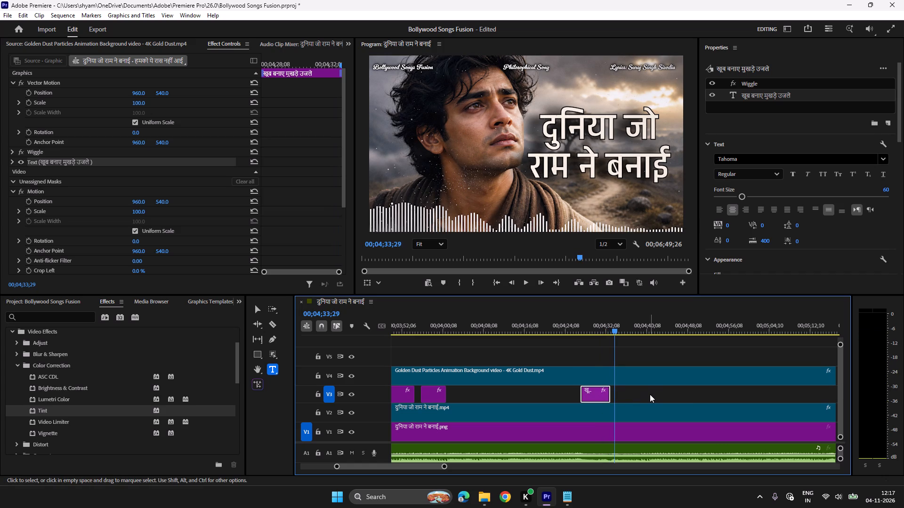
pyautogui.hotkey('ctrl', 'v')
pyautogui.click(566, 493)
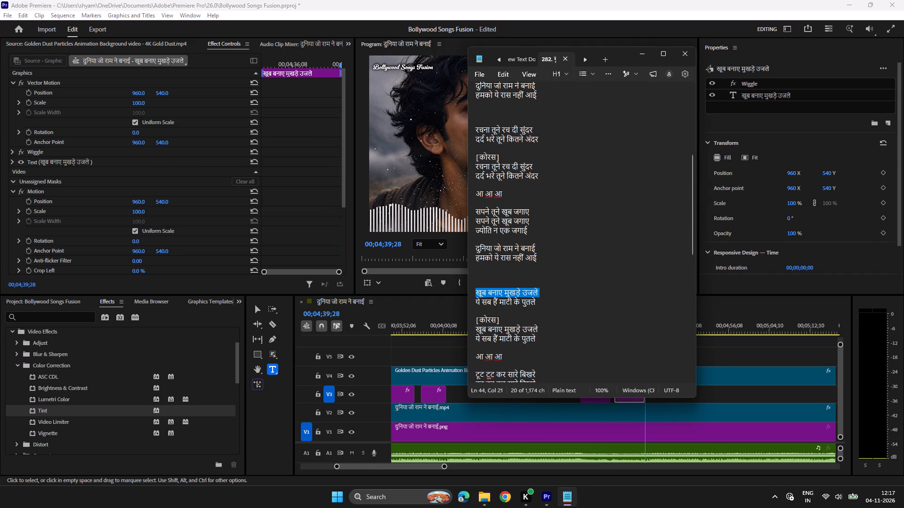
pyautogui.moveTo(537, 302); pyautogui.dragTo(469, 306)
pyautogui.hotkey('ctrl', 'c')
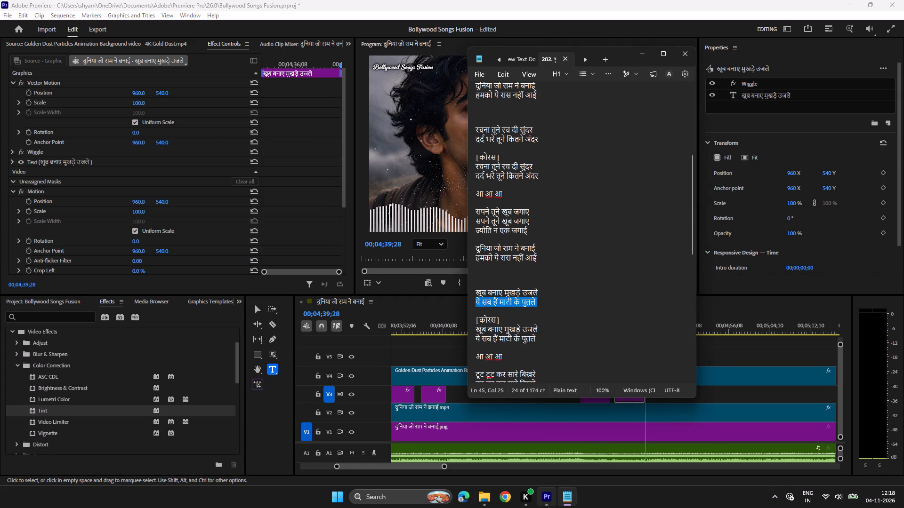
pyautogui.click(545, 506)
pyautogui.click(619, 327)
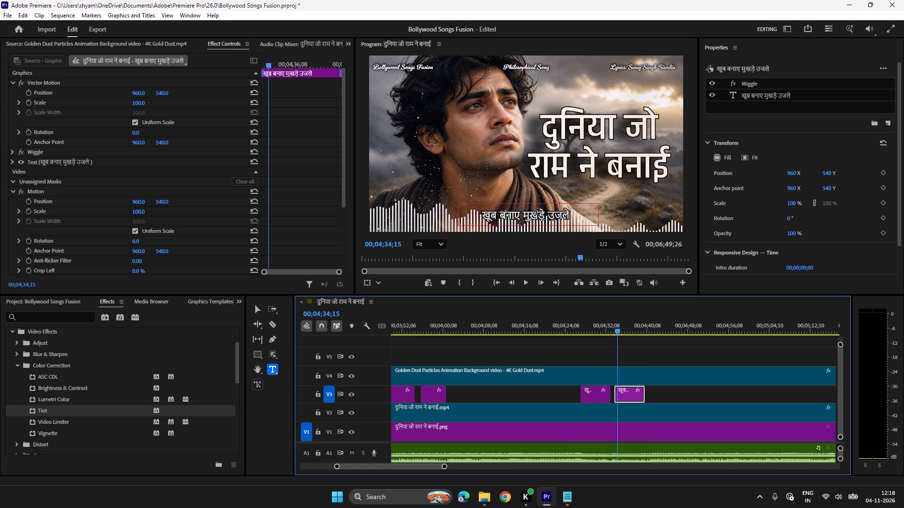
pyautogui.click(536, 213)
pyautogui.hotkey('ctrl', 'a')
pyautogui.hotkey('ctrl', 'v')
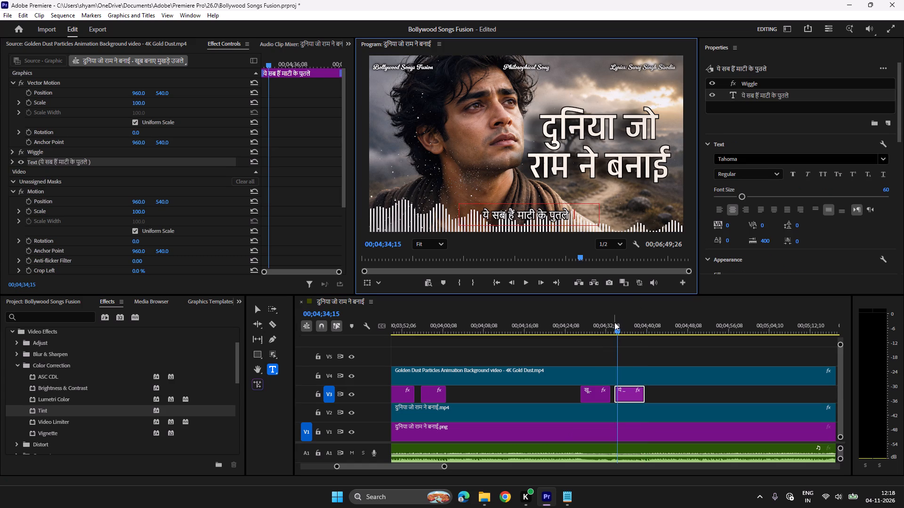
pyautogui.click(614, 322)
pyautogui.press('space')
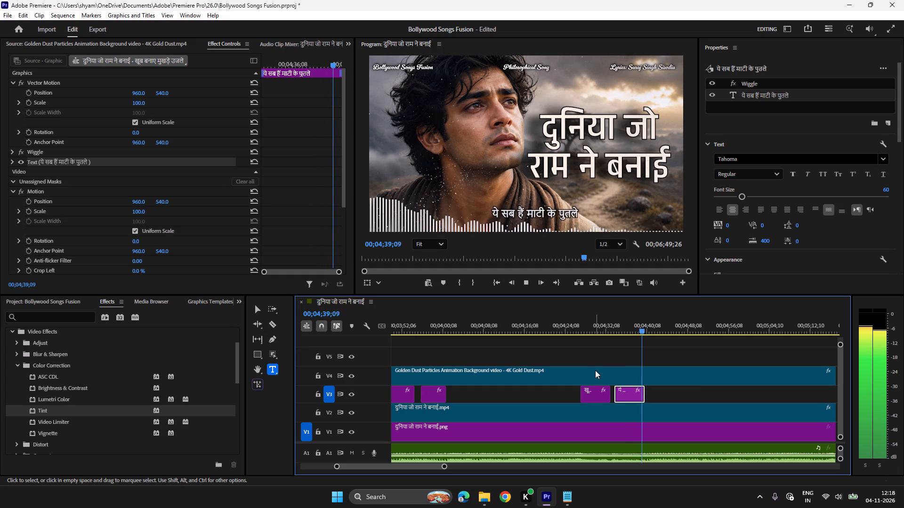
# Duplicate the खूब बनाए मुखड़े उजले and ये सब हैं माटी के पुतले clips together at about 00;04;43;17 on V3, and play the copies.
pyautogui.scroll(-2, 589, 368)
pyautogui.click(572, 392)
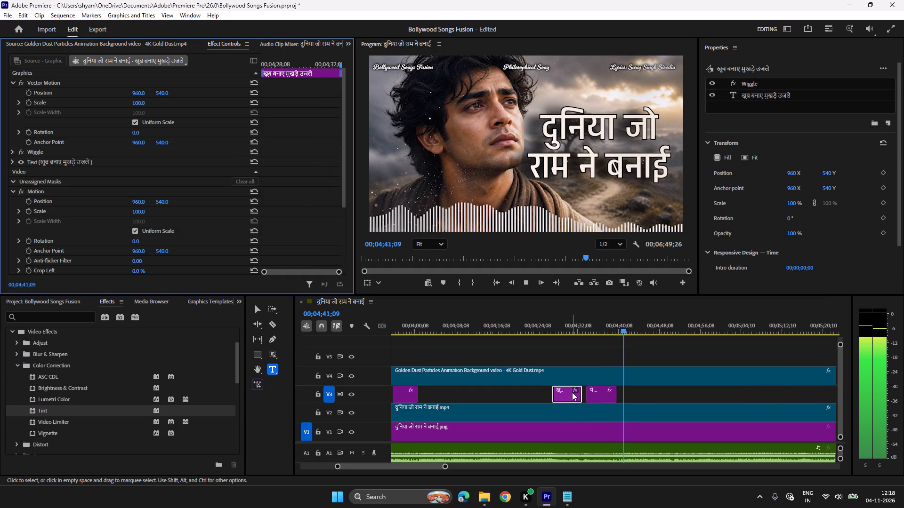
pyautogui.keyDown('shift'); pyautogui.click(597, 394); pyautogui.keyUp('shift')
pyautogui.hotkey('ctrl', 'c')
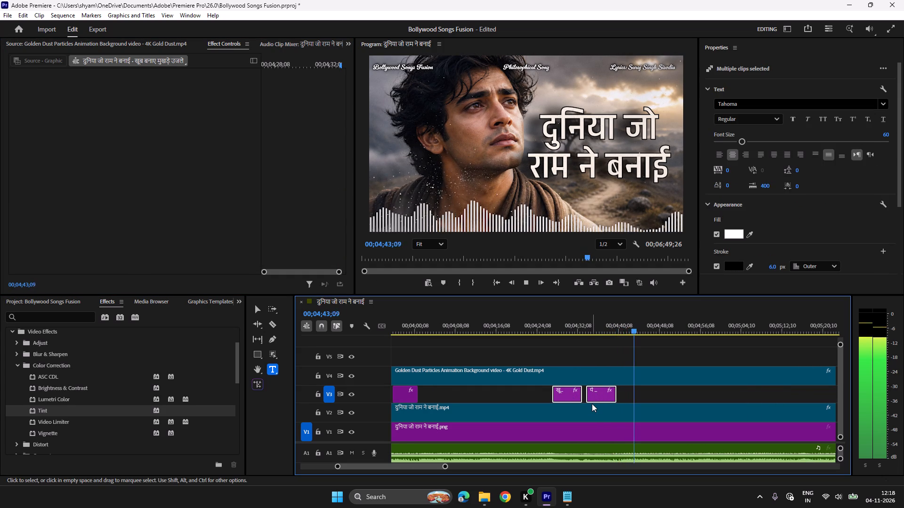
pyautogui.press('space')
pyautogui.hotkey('ctrl', 'v')
pyautogui.click(634, 325)
pyautogui.press('space')
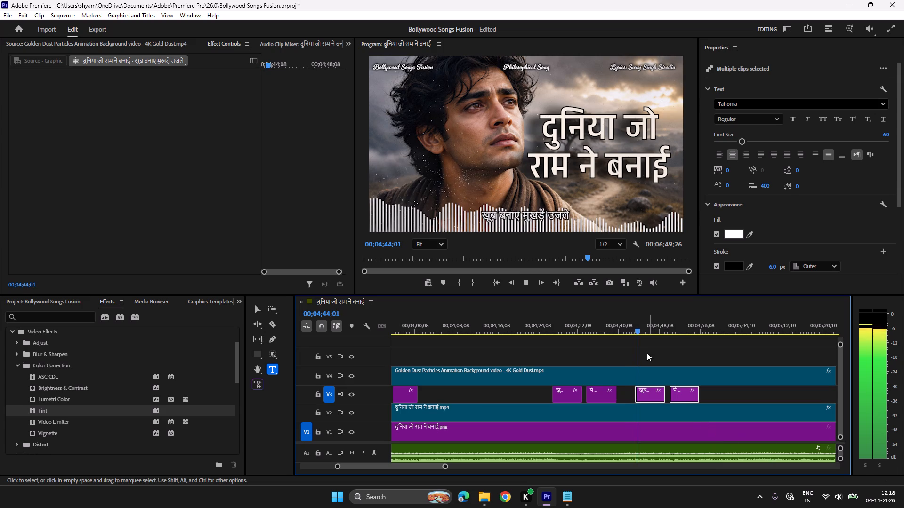
# Move the two copied clips slightly earlier on V3 so they start at 00;04;43;11, and play them against the audio.
pyautogui.press('space')
pyautogui.click(628, 328)
pyautogui.press('space')
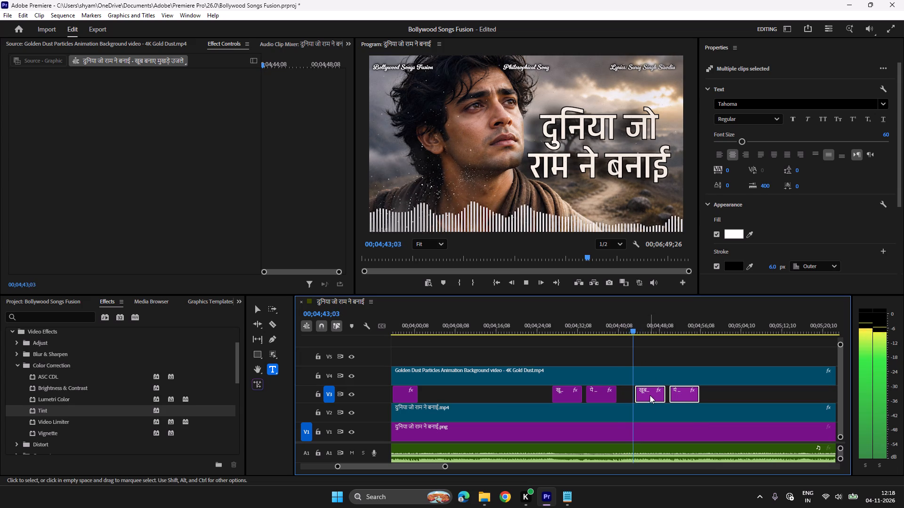
pyautogui.press('space')
pyautogui.click(652, 393)
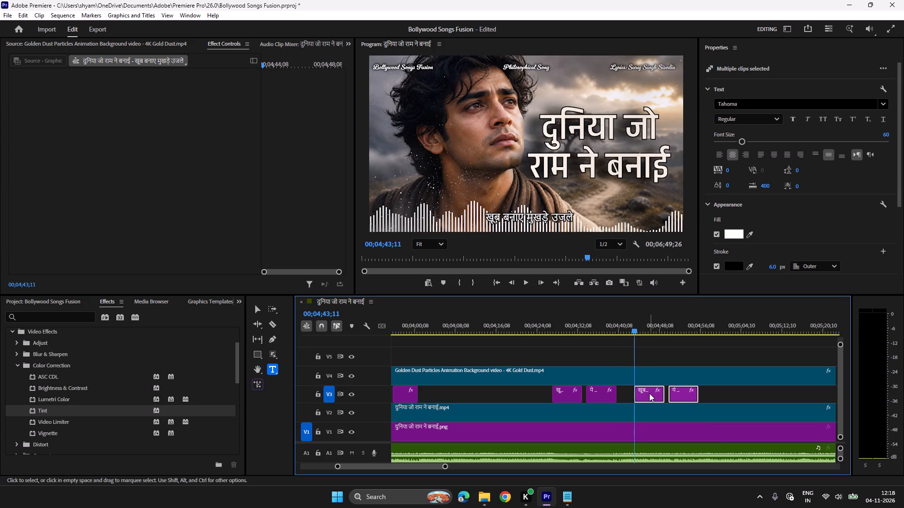
pyautogui.press('space')
# Check the lyrics file and replay the original and copied खूब बनाए मुखड़े उजले and ये सब हैं माटी के पुतले passages against the vocals.
pyautogui.click(569, 494)
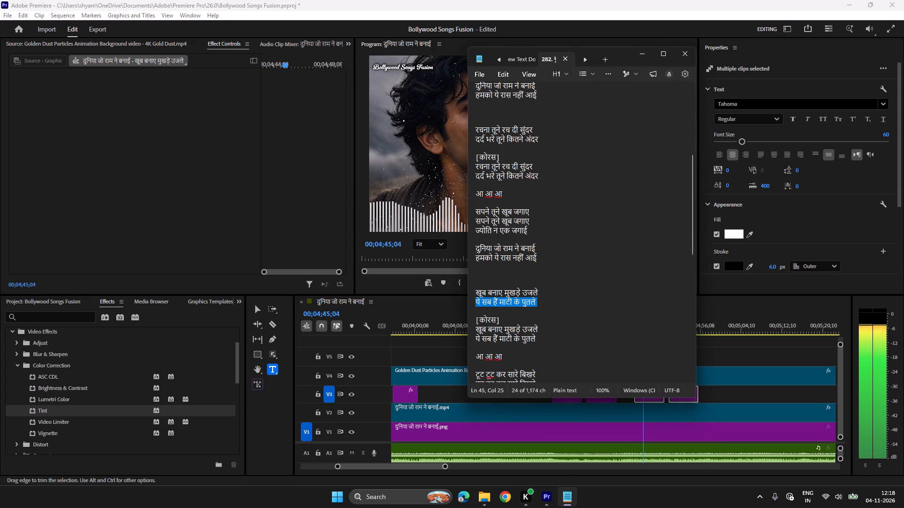
pyautogui.click(546, 493)
pyautogui.scroll(-3, 582, 412)
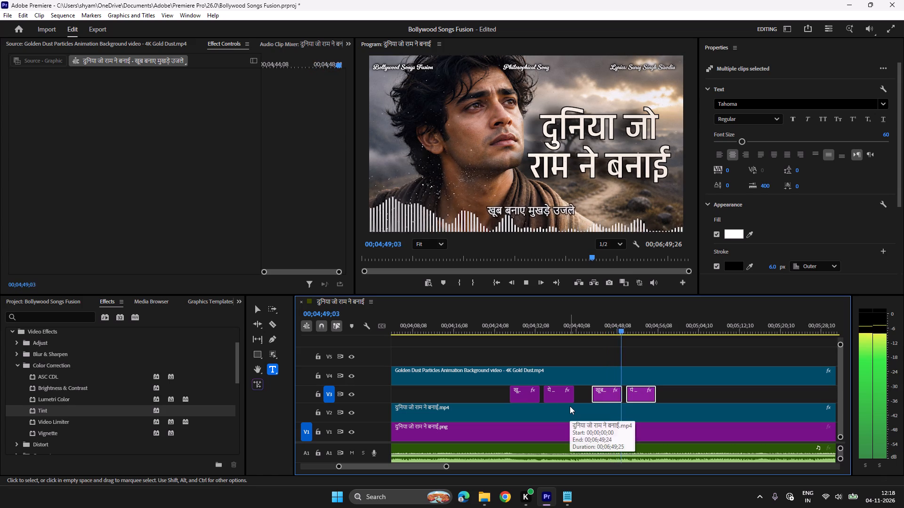
pyautogui.press('space')
pyautogui.click(587, 327)
pyautogui.press('space')
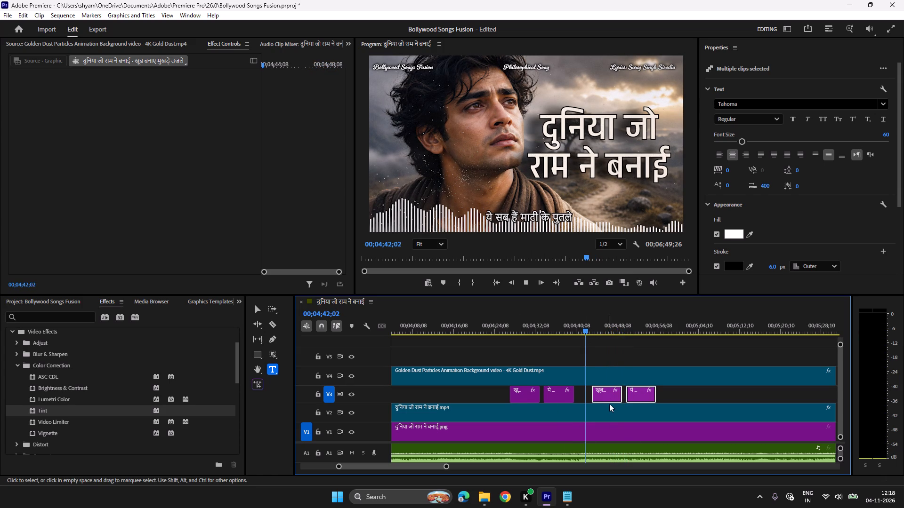
pyautogui.press('space')
pyautogui.click(536, 322)
pyautogui.press('space')
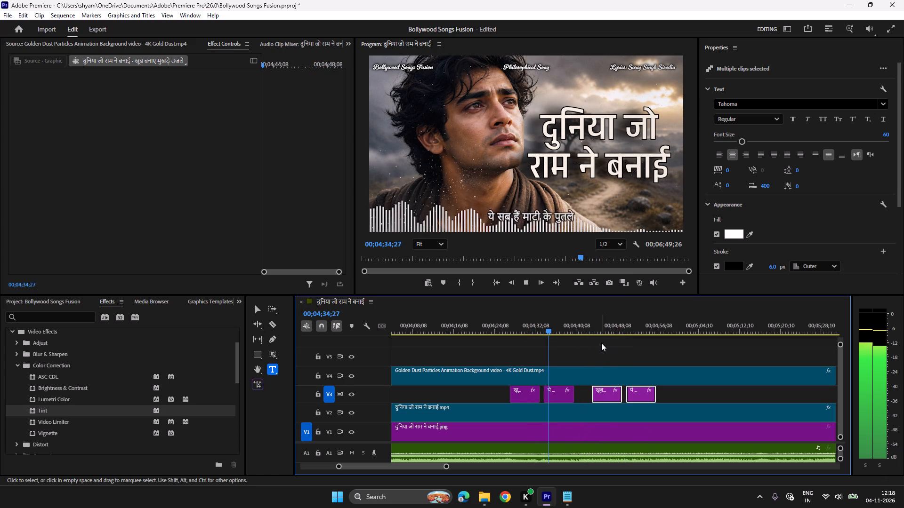
pyautogui.press('space')
pyautogui.click(608, 326)
pyautogui.press('space')
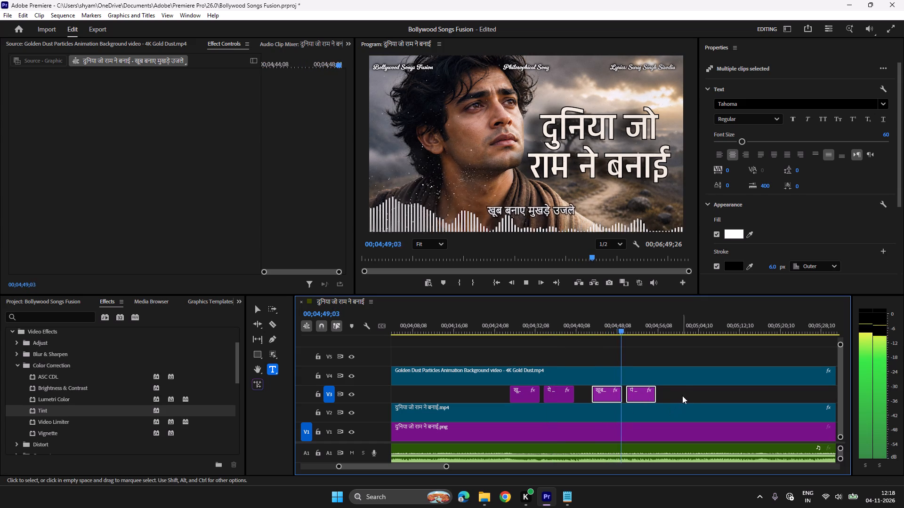
# Move the copied ये सब हैं माटी के पुतले clip earlier to start at 00;04;49;14 on V3, and play it against the audio.
pyautogui.click(683, 396)
pyautogui.press('space')
pyautogui.click(638, 394)
pyautogui.click(640, 394)
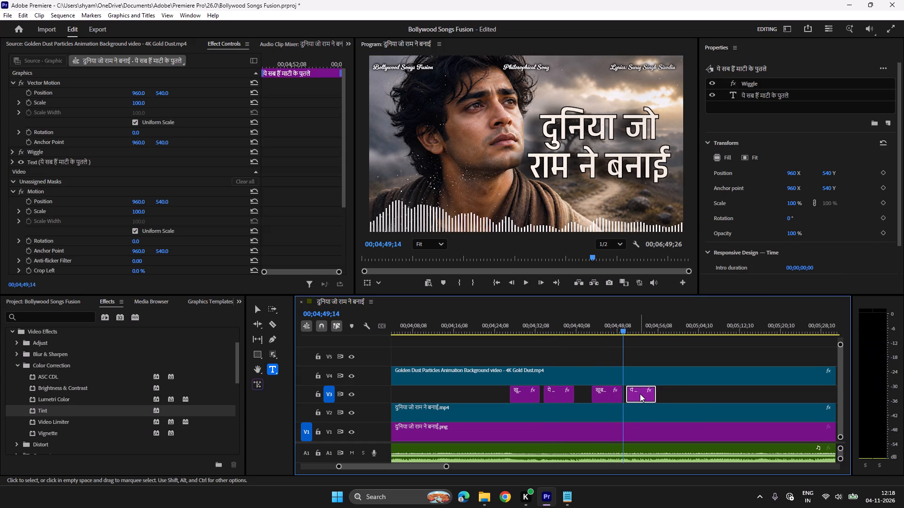
pyautogui.press('space')
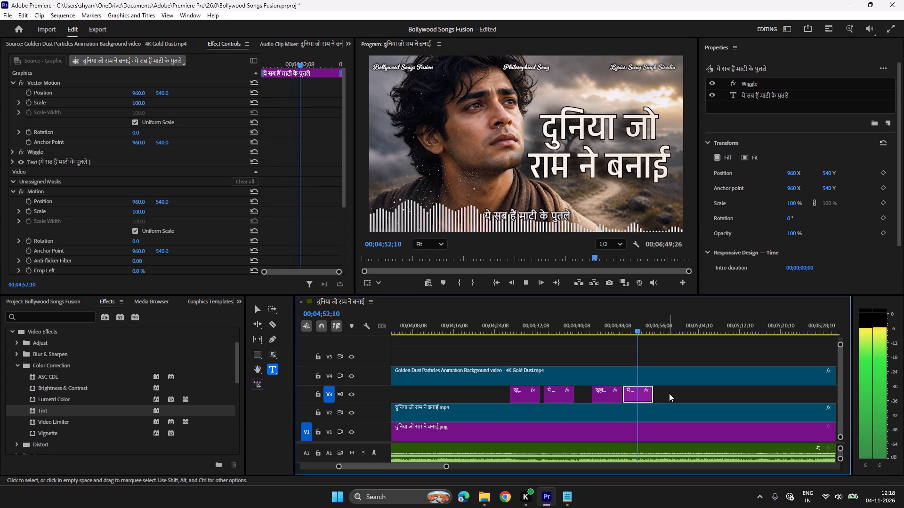
pyautogui.scroll(-1, 669, 393)
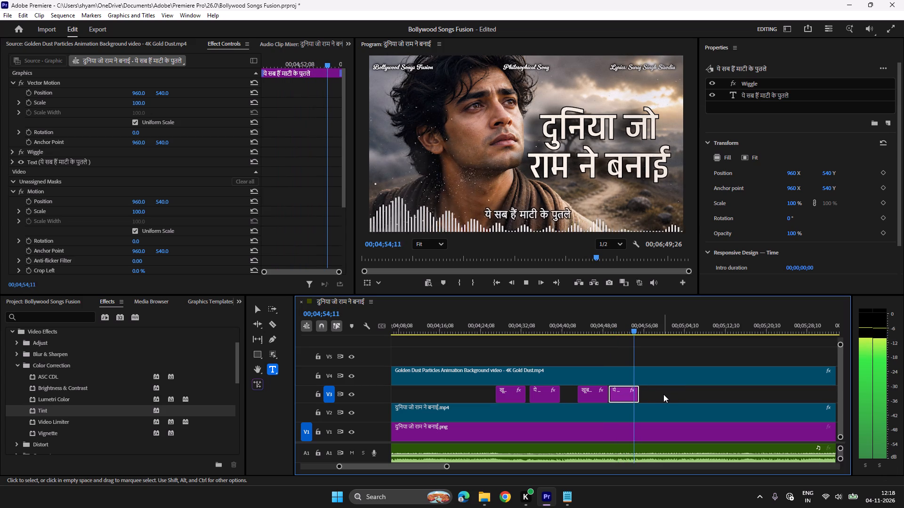
# Duplicate the last ये सब हैं माटी के पुतले clip on V3 at 00;04;59;01, where the next vocal line begins.
pyautogui.click(676, 394)
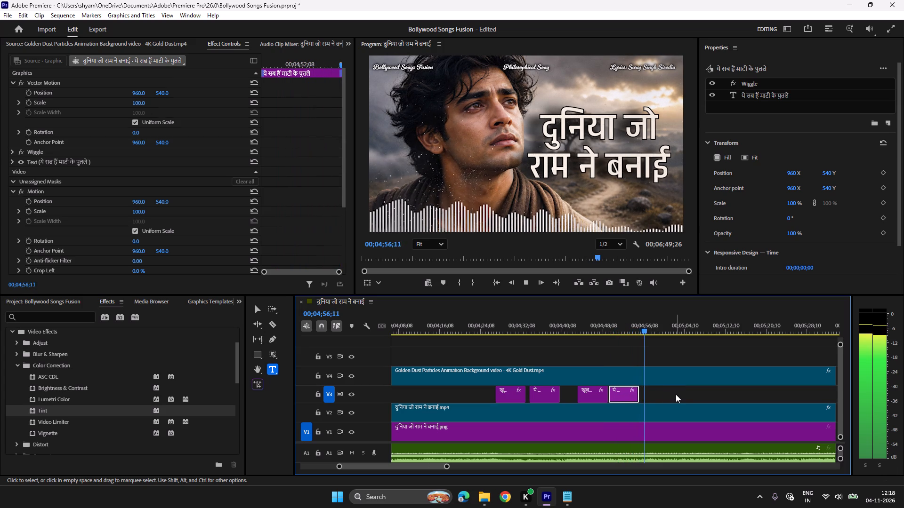
pyautogui.click(621, 397)
pyautogui.hotkey('ctrl', 'c')
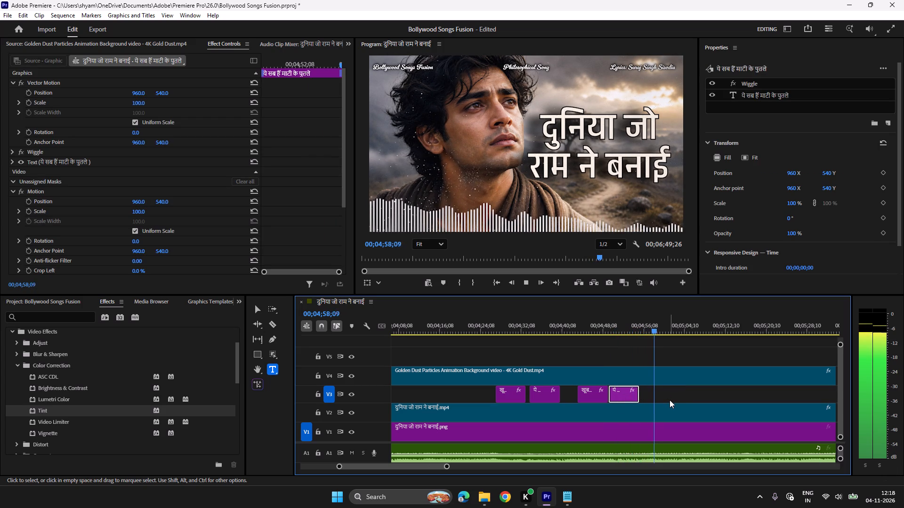
pyautogui.press('space')
pyautogui.press('space')
pyautogui.press('space')
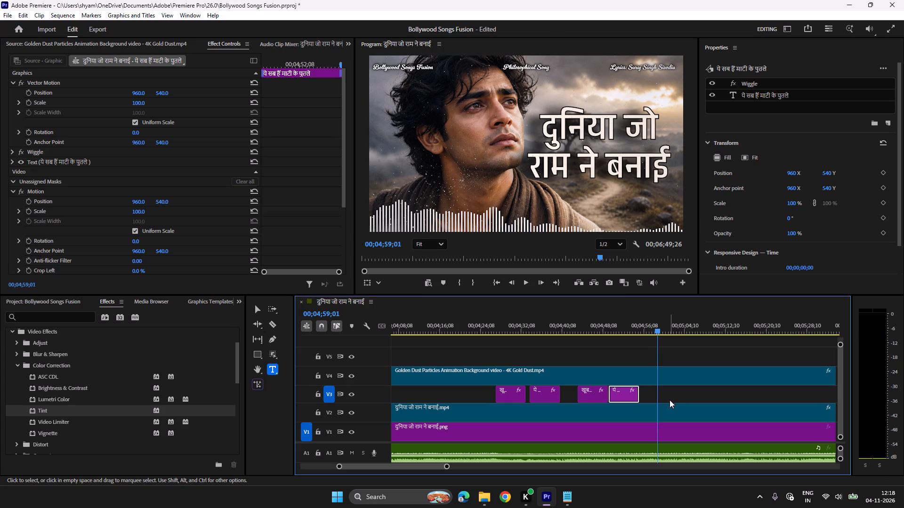
pyautogui.hotkey('ctrl', 'v')
# Replace the duplicated clip's text with the line टूट टूट कर सारे बिखरे copied from the lyrics file.
pyautogui.click(565, 500)
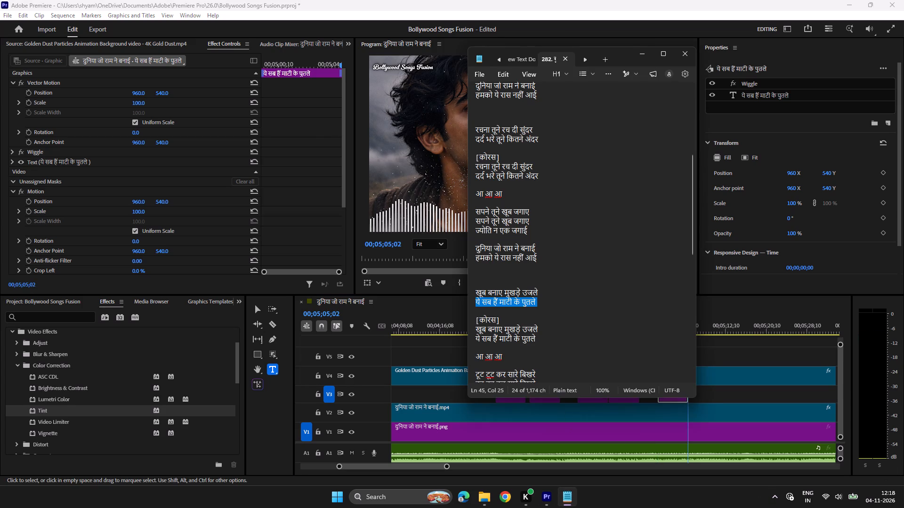
pyautogui.scroll(-2, 576, 356)
pyautogui.moveTo(541, 317); pyautogui.dragTo(470, 317)
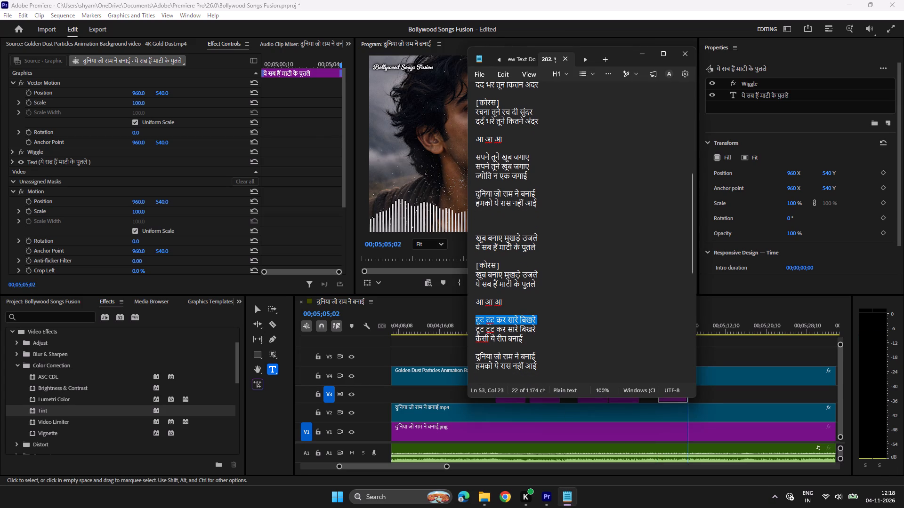
pyautogui.moveTo(470, 317); pyautogui.dragTo(459, 317)
pyautogui.hotkey('ctrl', 'c')
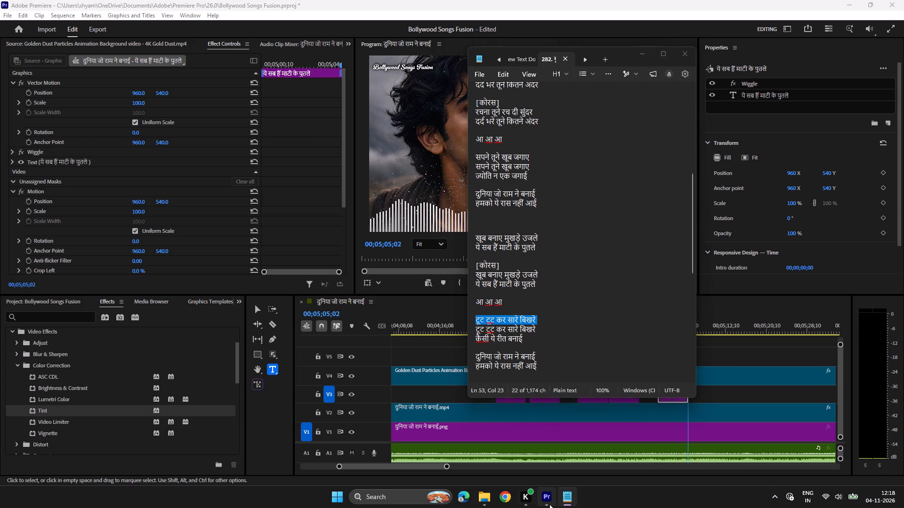
pyautogui.click(549, 504)
pyautogui.click(673, 325)
pyautogui.click(529, 217)
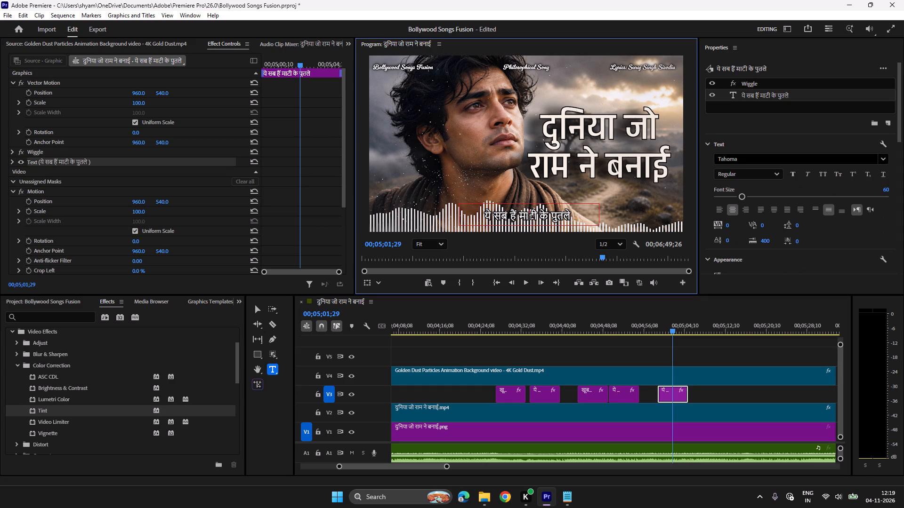
pyautogui.hotkey('ctrl', 'a')
pyautogui.hotkey('ctrl', 'v')
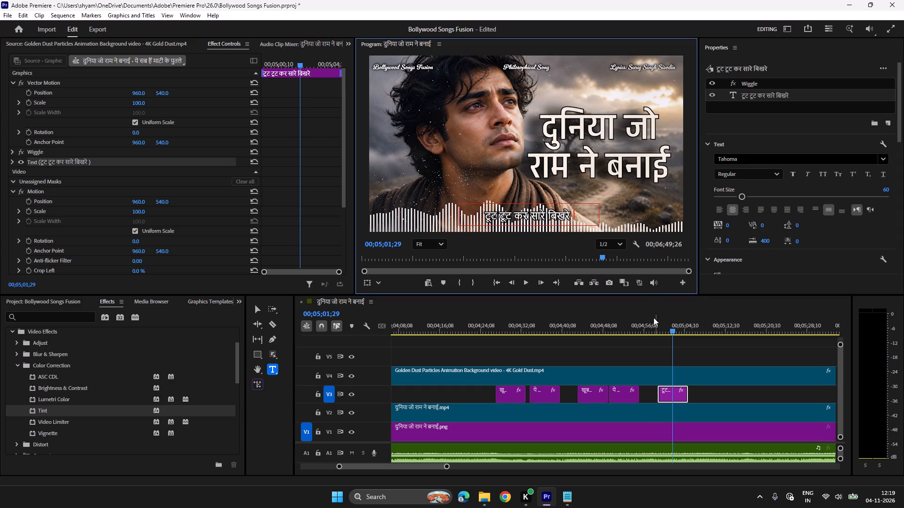
# Play the टूट टूट कर सारे बिखरे clip against the vocals and duplicate it on V3 at 00;05;05;08 for the repeated line.
pyautogui.click(654, 318)
pyautogui.press('space')
pyautogui.scroll(-5, 633, 386)
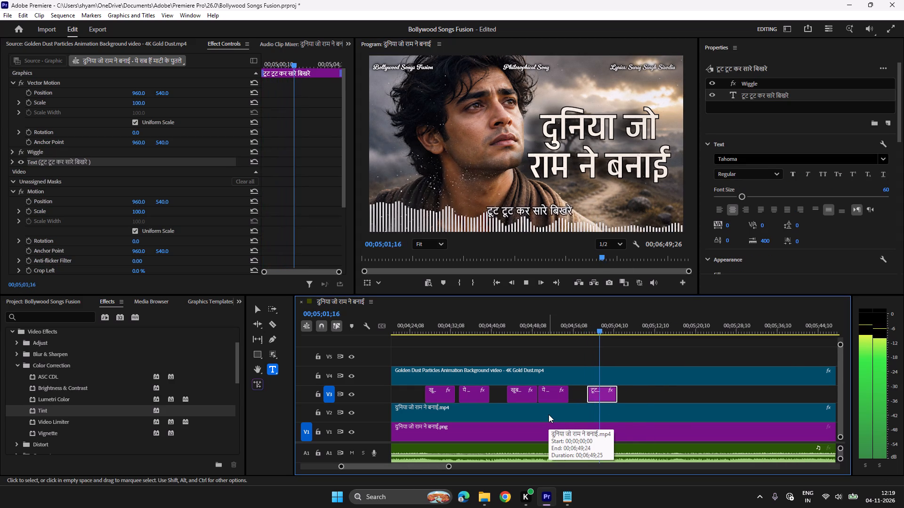
pyautogui.scroll(-3, 548, 414)
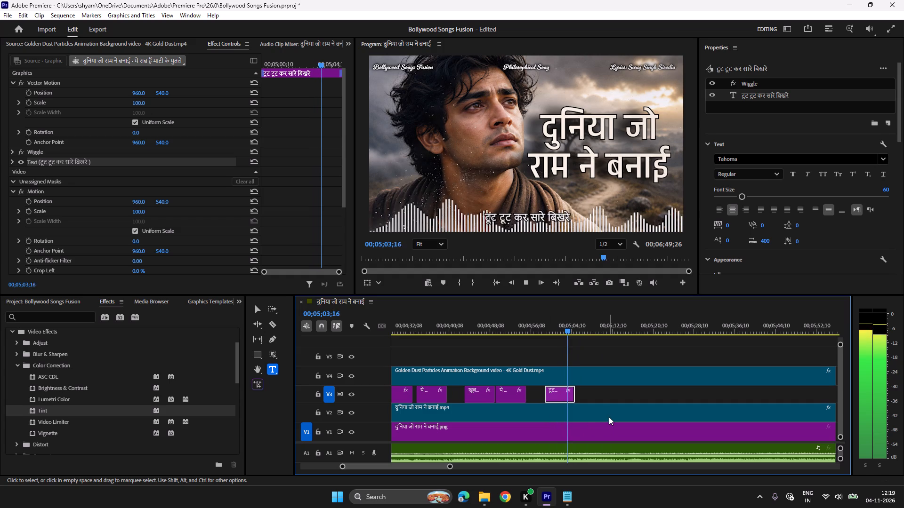
pyautogui.press('space')
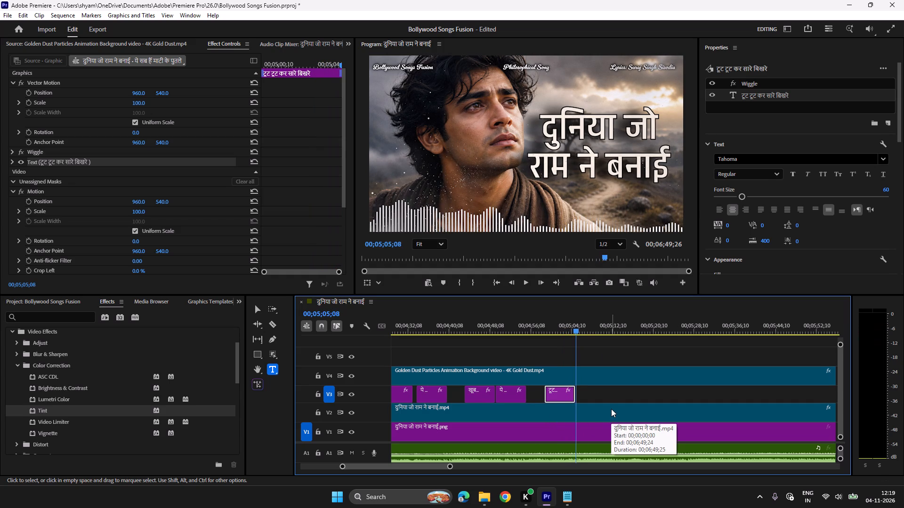
pyautogui.hotkey('ctrl', 'c')
pyautogui.hotkey('ctrl', 'v')
# Play the repeated टूट टूट कर सारे बिखरे line and place another copy of the clip at about 00;05;11 on V3.
pyautogui.click(574, 325)
pyautogui.press('space')
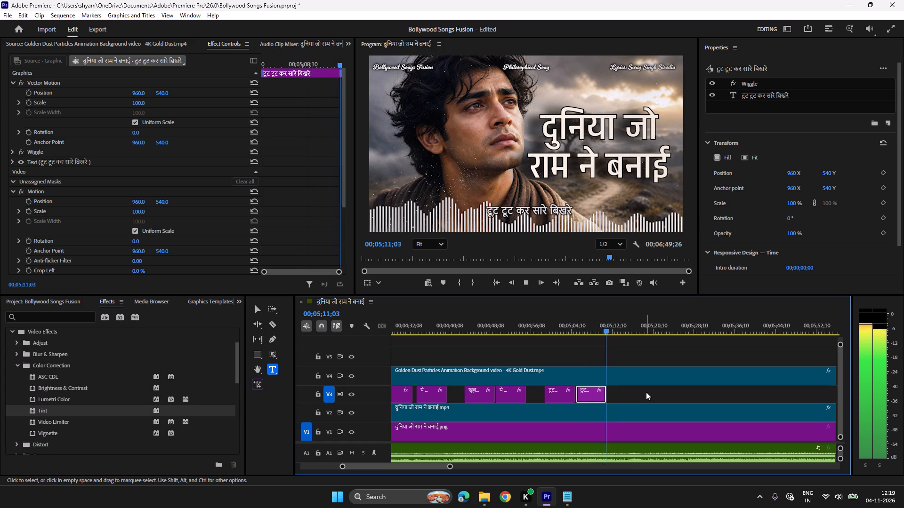
pyautogui.press('space')
pyautogui.hotkey('ctrl', 'c')
pyautogui.hotkey('ctrl', 'v')
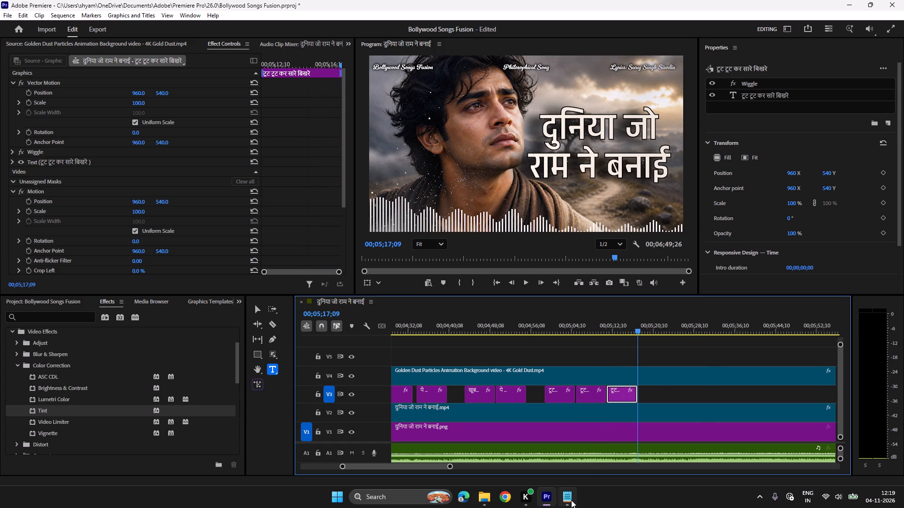
# Replace the text of the newest copy with कैसी ये रीत बनाई from the lyrics file.
pyautogui.click(571, 500)
pyautogui.moveTo(527, 338); pyautogui.dragTo(462, 338)
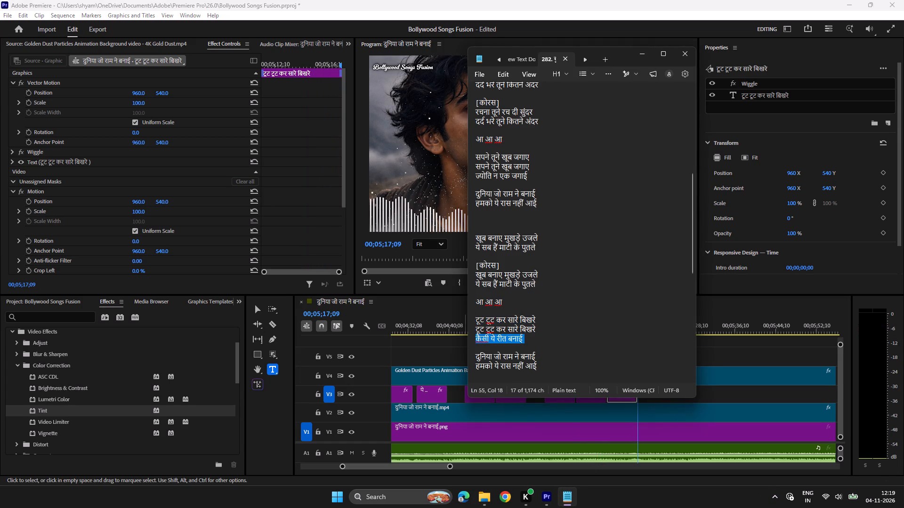
pyautogui.hotkey('ctrl', 'c')
pyautogui.click(547, 496)
pyautogui.click(629, 328)
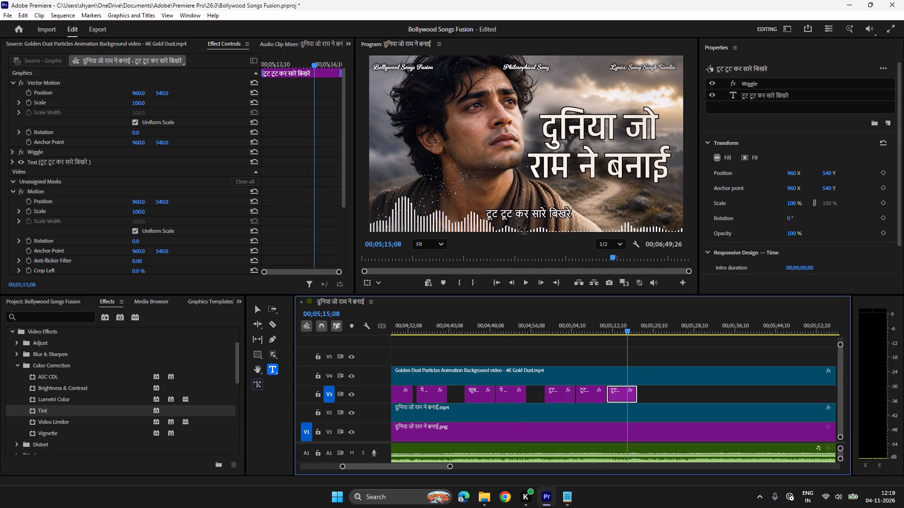
pyautogui.click(526, 213)
pyautogui.hotkey('ctrl', 'a')
pyautogui.hotkey('ctrl', 'v')
# Play through the कैसी ये रीत बनाई clip, and duplicate the two refrain clips from about 00;03;52 at 00;05;17;16 on V3.
pyautogui.click(605, 325)
pyautogui.press('space')
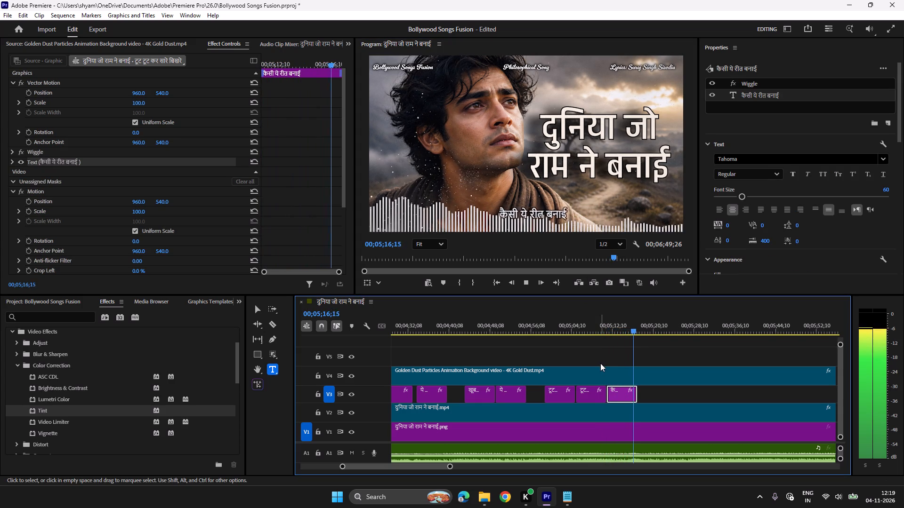
pyautogui.press('space')
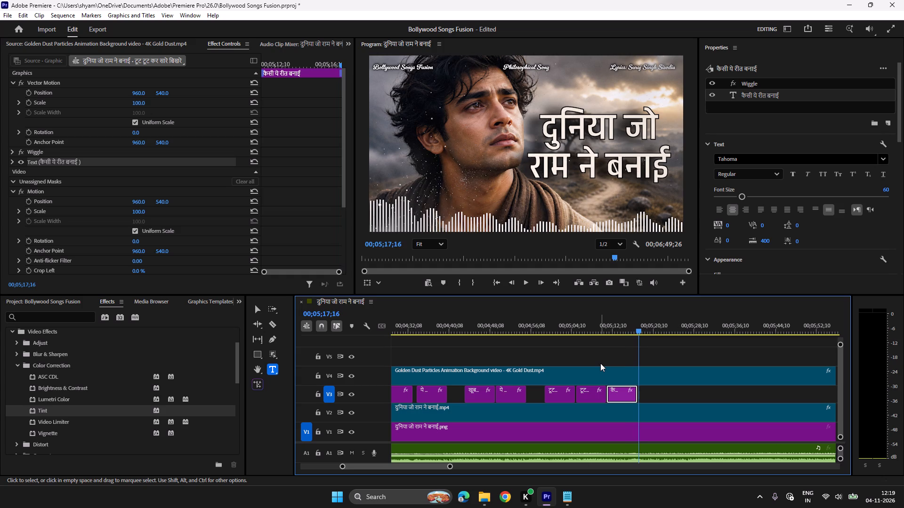
pyautogui.scroll(13, 562, 408)
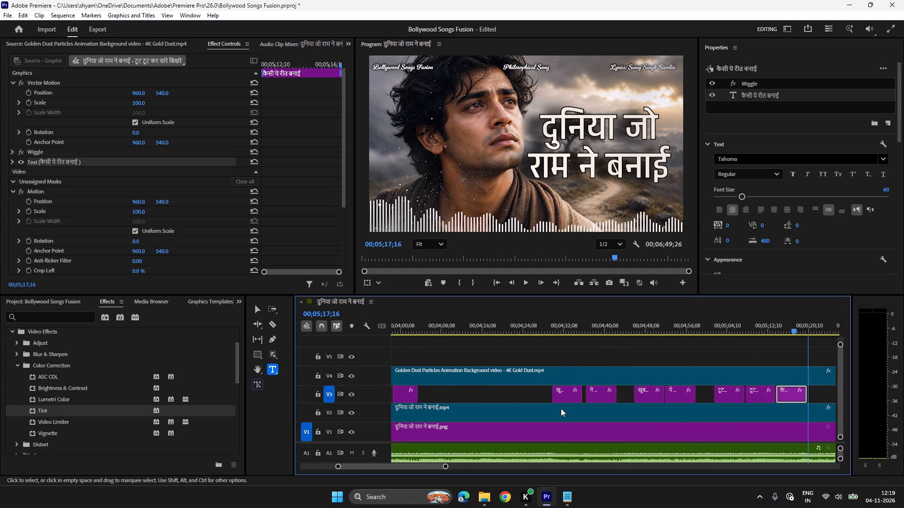
pyautogui.scroll(5, 561, 408)
pyautogui.keyDown('shift'); pyautogui.click(460, 397); pyautogui.keyUp('shift')
pyautogui.keyDown('shift'); pyautogui.click(490, 397); pyautogui.keyUp('shift')
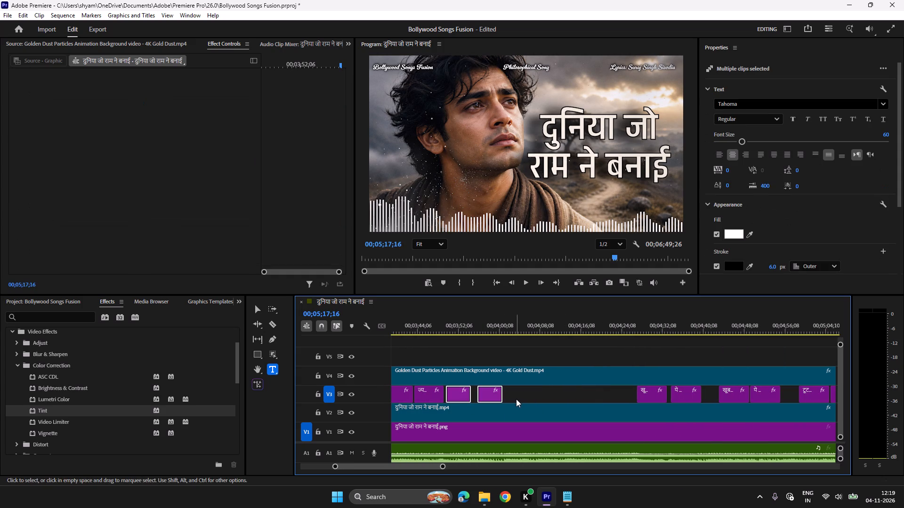
pyautogui.click(517, 398)
pyautogui.click(461, 397)
pyautogui.keyDown('shift'); pyautogui.click(487, 397); pyautogui.keyUp('shift')
pyautogui.hotkey('ctrl', 'c')
pyautogui.hotkey('ctrl', 'v')
# Play the copied refrain pair, and duplicate the nine consecutive V3 lyric clips starting near 00;01;28 at 00;05;30;02.
pyautogui.click(560, 318)
pyautogui.press('space')
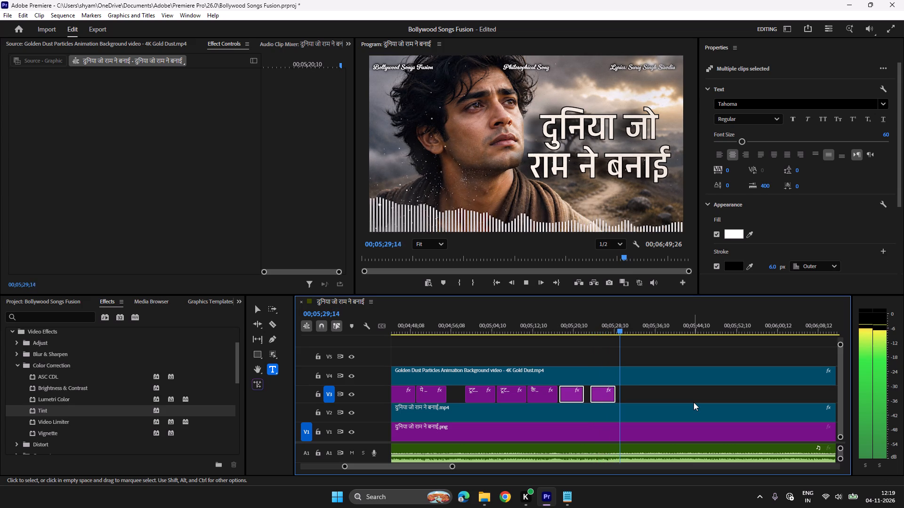
pyautogui.press('space')
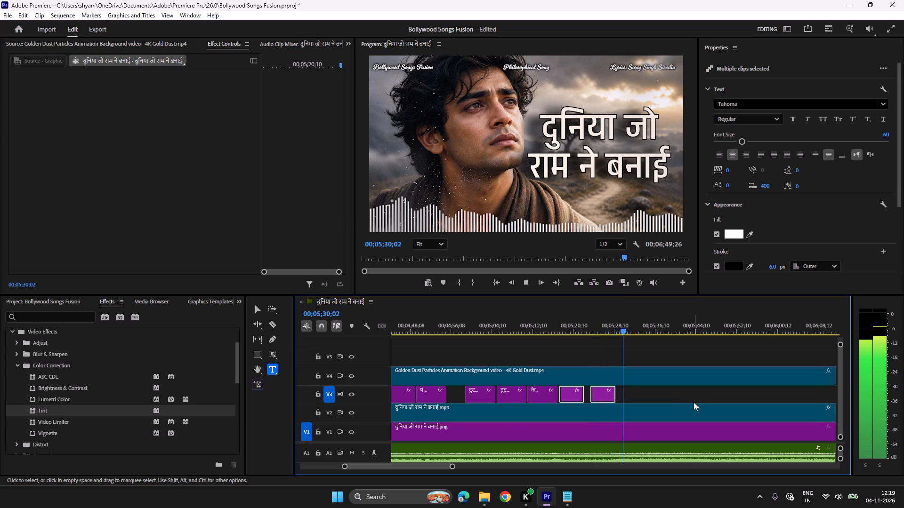
pyautogui.moveTo(431, 466); pyautogui.dragTo(420, 468)
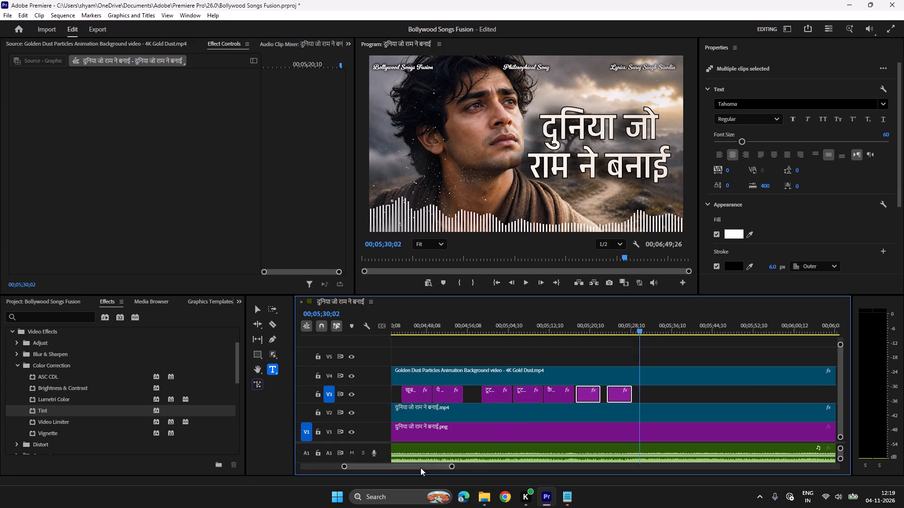
pyautogui.moveTo(420, 468); pyautogui.dragTo(326, 470)
pyautogui.moveTo(383, 466); pyautogui.dragTo(393, 468)
pyautogui.moveTo(415, 390); pyautogui.dragTo(501, 397)
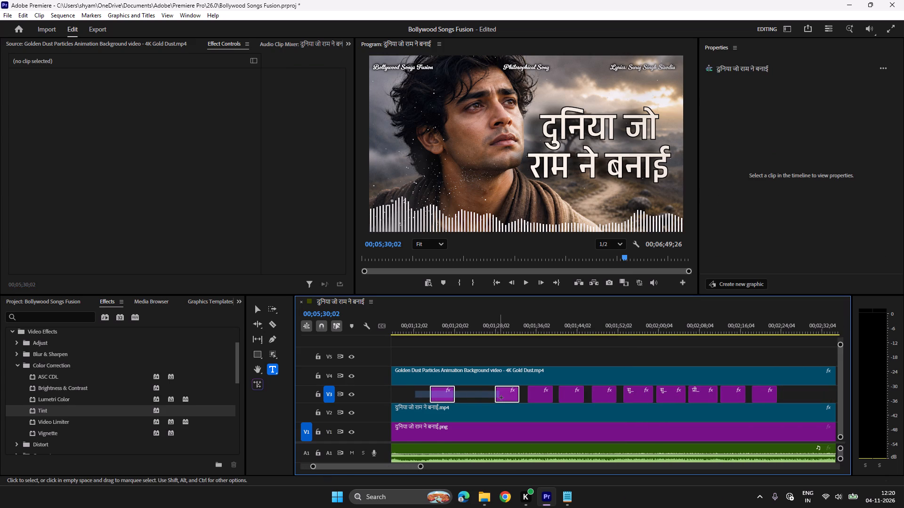
pyautogui.moveTo(501, 397); pyautogui.dragTo(421, 398)
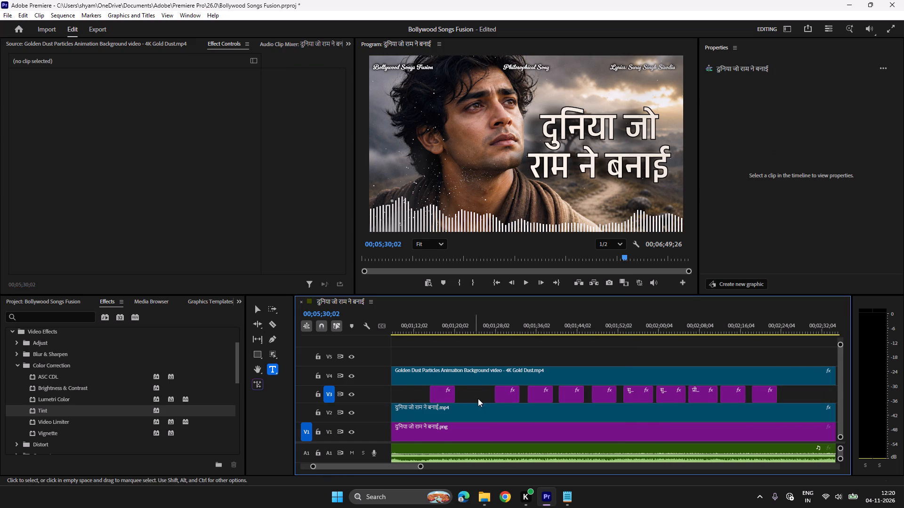
pyautogui.moveTo(487, 390); pyautogui.dragTo(754, 397)
pyautogui.hotkey('ctrl', 'c')
pyautogui.hotkey('ctrl', 'v')
pyautogui.scroll(5, 497, 385)
pyautogui.scroll(4, 457, 355)
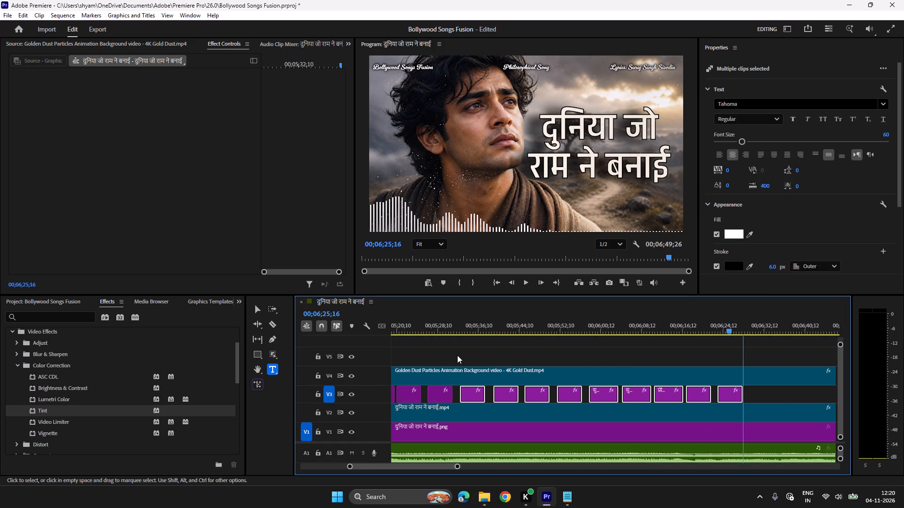
# Check the nine pasted clips against the vocals and move all but the first slightly earlier, starting at about 00;05;36;05.
pyautogui.click(457, 327)
pyautogui.press('space')
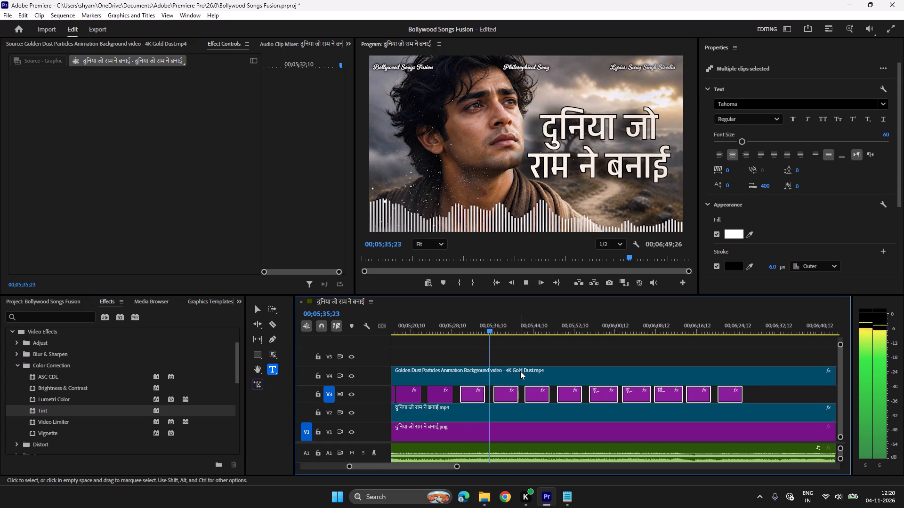
pyautogui.press('space')
pyautogui.click(489, 329)
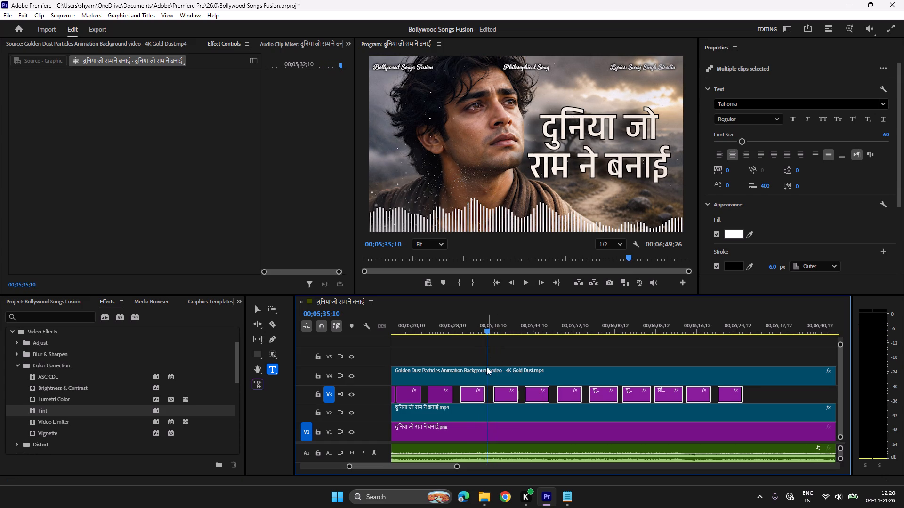
pyautogui.keyDown('shift'); pyautogui.click(469, 393); pyautogui.keyUp('shift')
pyautogui.press('space')
pyautogui.press('space')
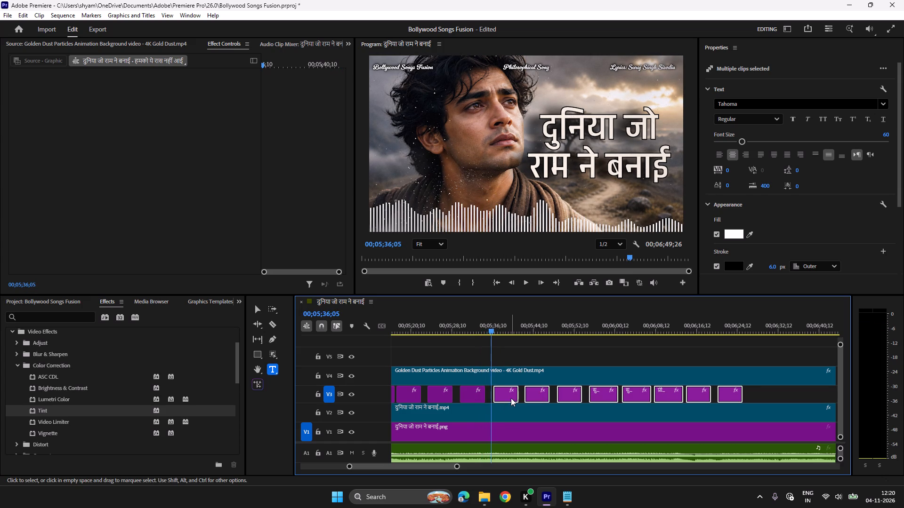
pyautogui.click(511, 393)
pyautogui.press('space')
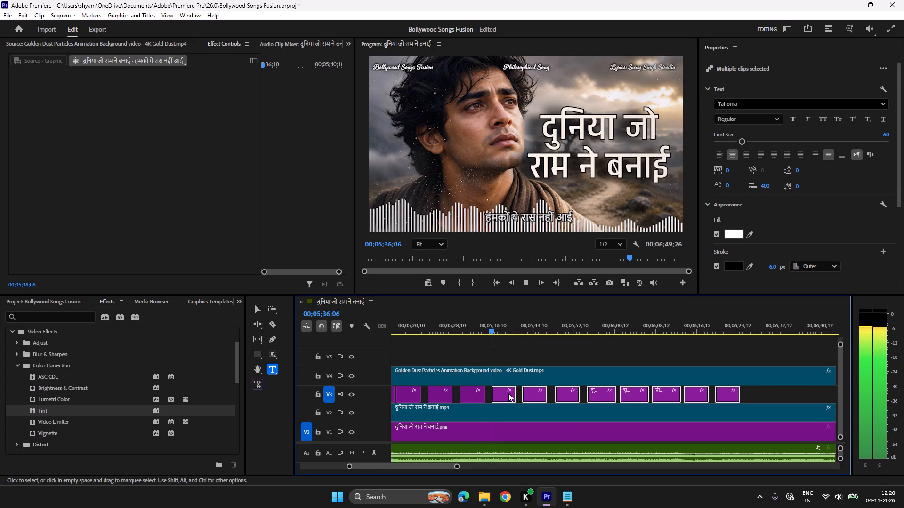
pyautogui.scroll(-3, 508, 397)
pyautogui.press('space')
pyautogui.press('space')
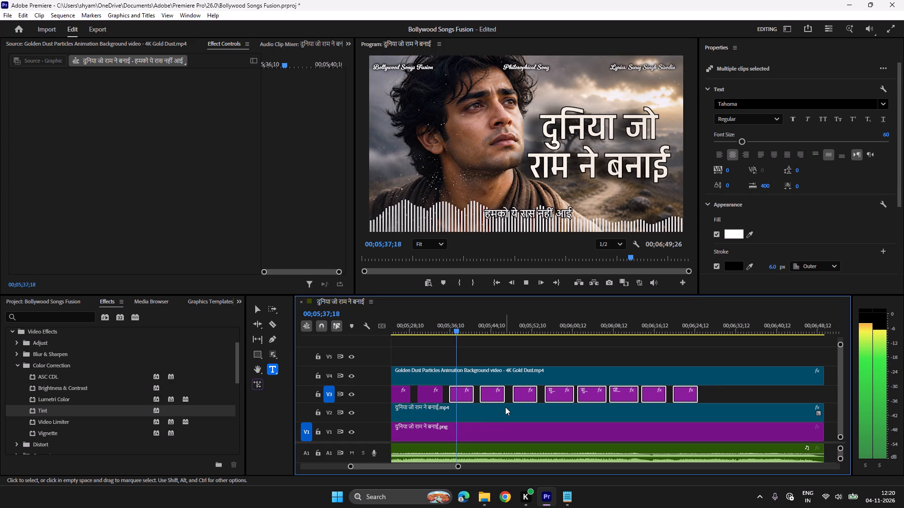
pyautogui.press('space')
# Set the volume of the song's audio clip on A1 to 5 dB and play the passage from about 00;05;36.
pyautogui.click(567, 450)
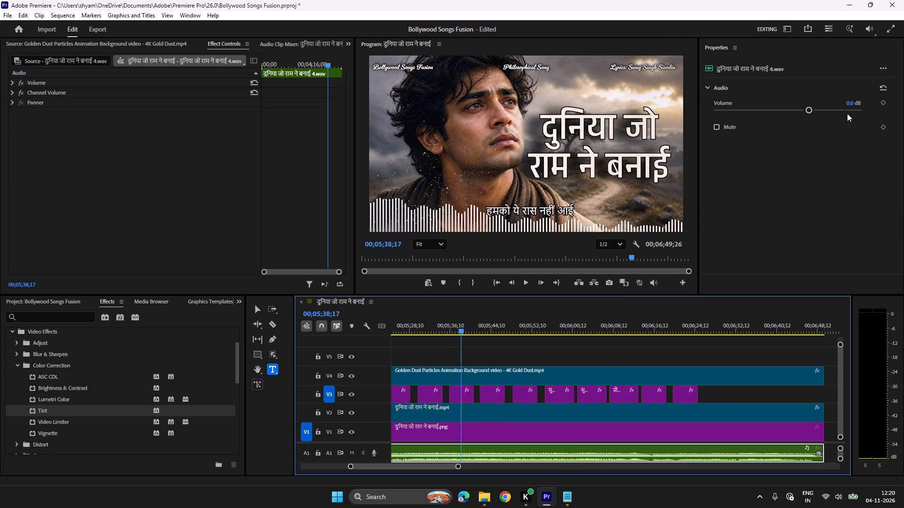
pyautogui.click(850, 104)
pyautogui.press('5')
pyautogui.press('Return')
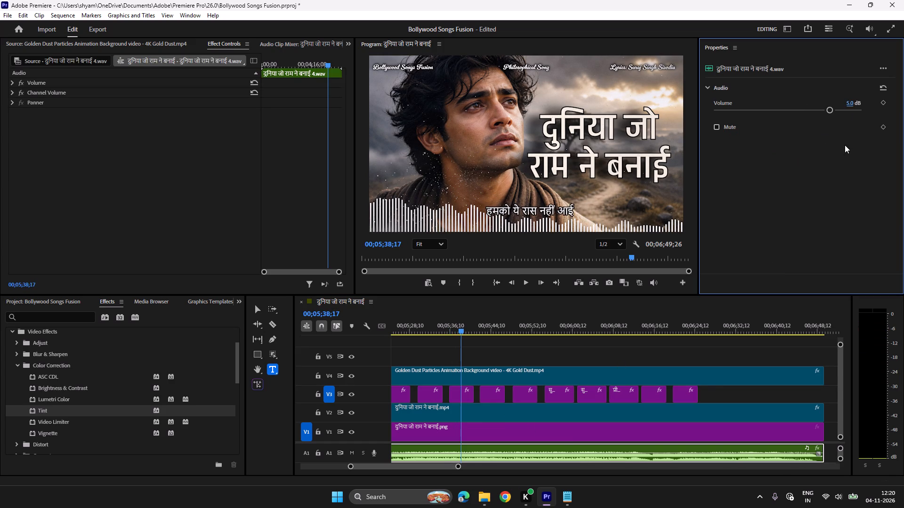
pyautogui.click(448, 323)
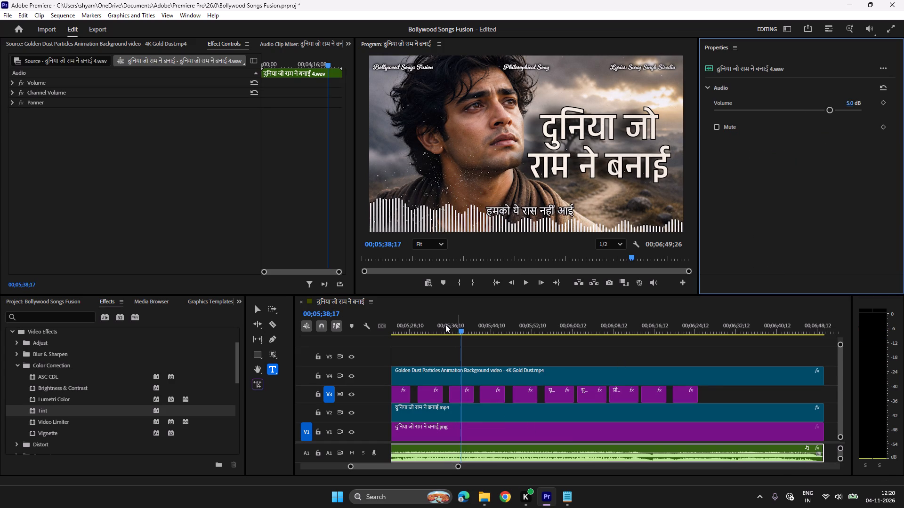
pyautogui.click(445, 324)
pyautogui.press('space')
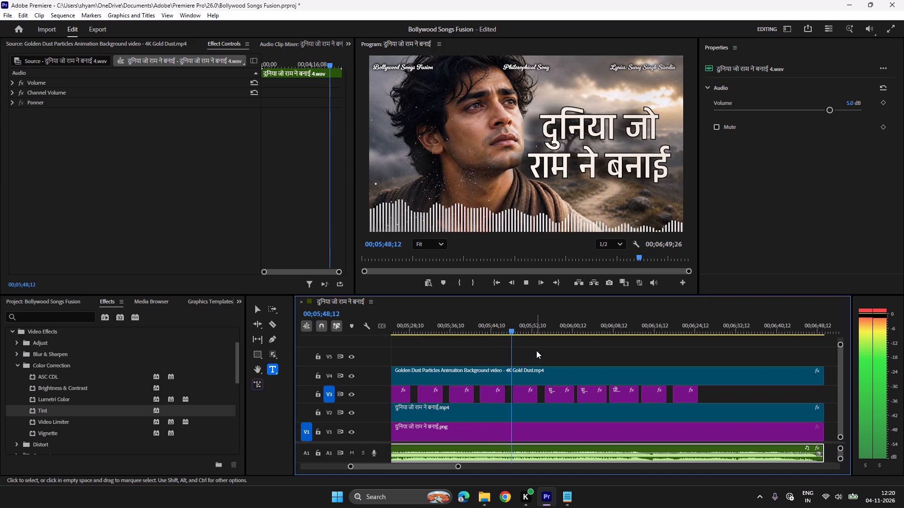
# Play the passage from about 00;05;48 against the vocals and place the playhead at 00;06;07;09, where प्रीत के साथ जुदाई is sung.
pyautogui.scroll(-2, 536, 350)
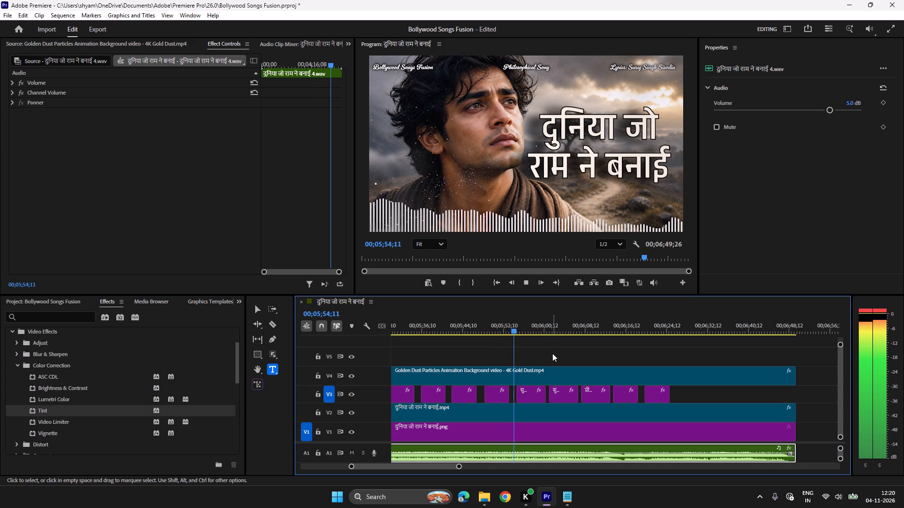
pyautogui.scroll(-2, 552, 353)
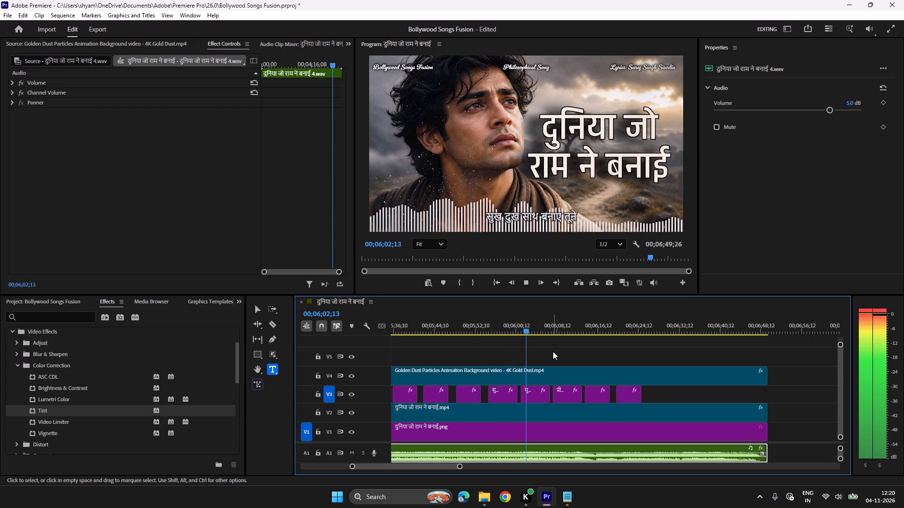
pyautogui.scroll(-2, 553, 351)
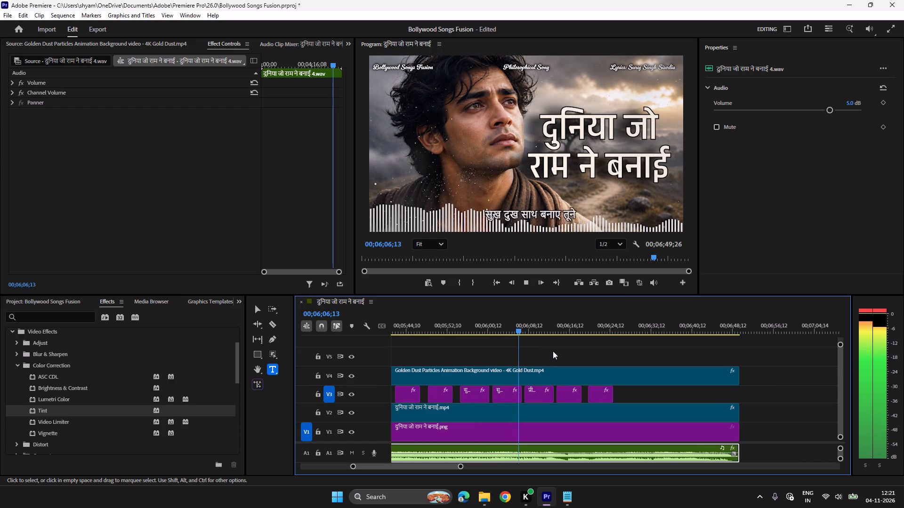
pyautogui.press('space')
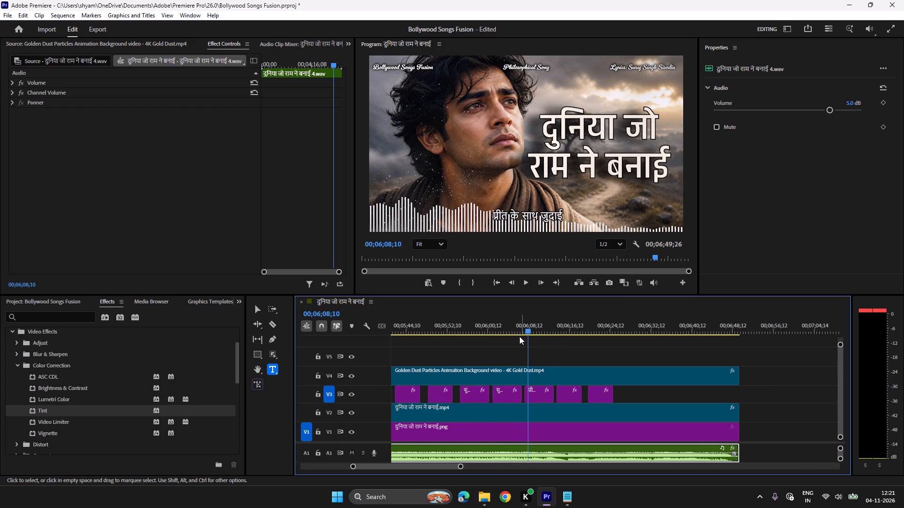
pyautogui.click(520, 326)
pyautogui.press('space')
pyautogui.press('space')
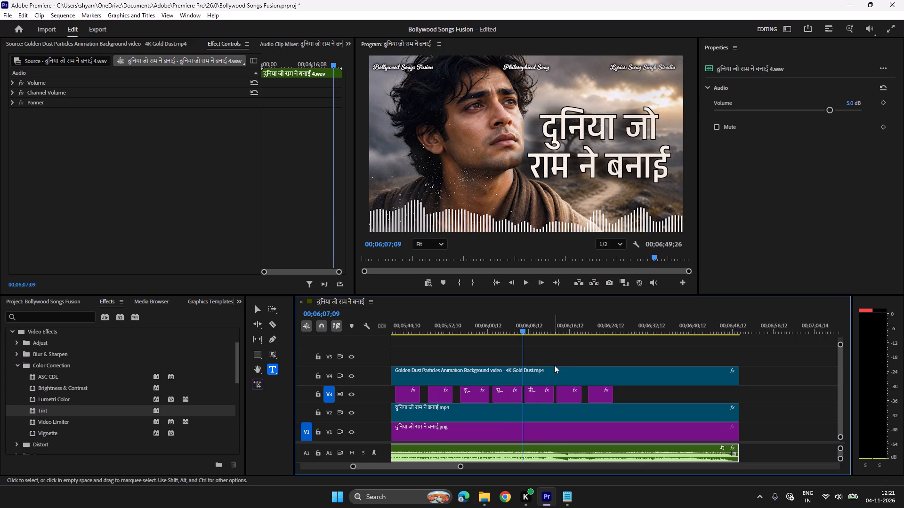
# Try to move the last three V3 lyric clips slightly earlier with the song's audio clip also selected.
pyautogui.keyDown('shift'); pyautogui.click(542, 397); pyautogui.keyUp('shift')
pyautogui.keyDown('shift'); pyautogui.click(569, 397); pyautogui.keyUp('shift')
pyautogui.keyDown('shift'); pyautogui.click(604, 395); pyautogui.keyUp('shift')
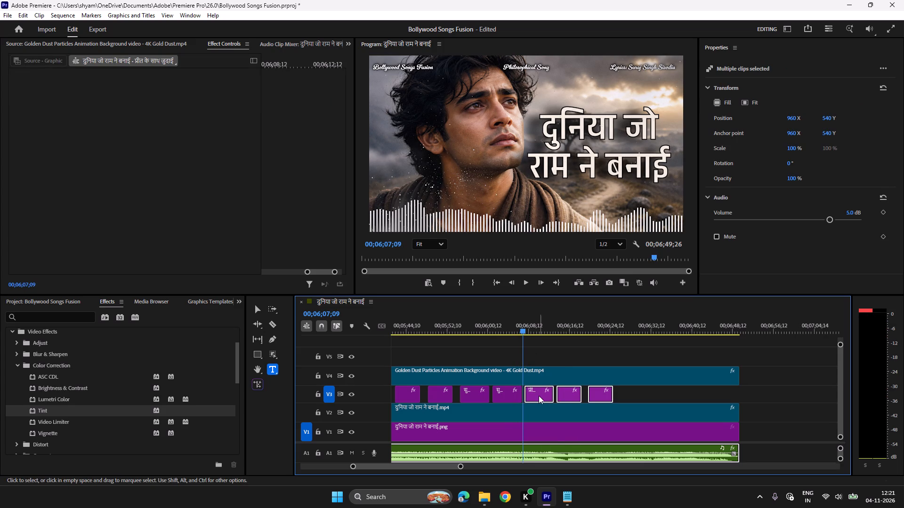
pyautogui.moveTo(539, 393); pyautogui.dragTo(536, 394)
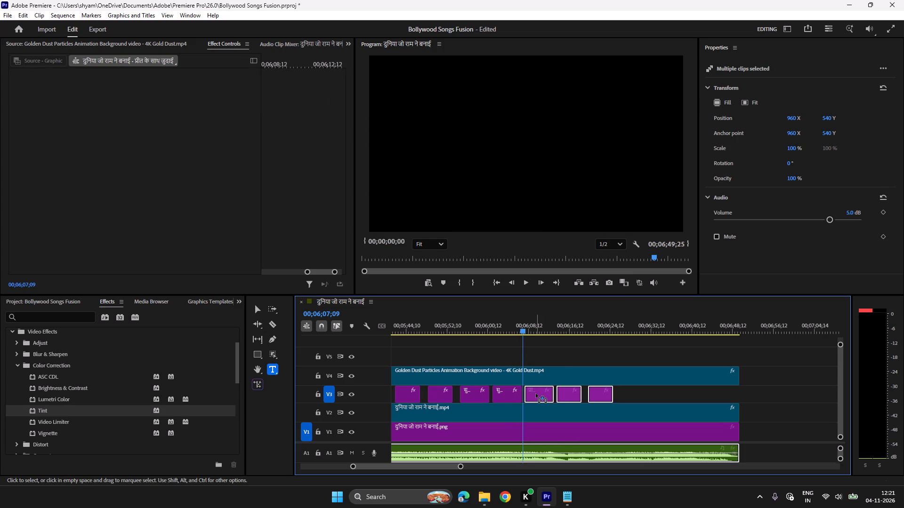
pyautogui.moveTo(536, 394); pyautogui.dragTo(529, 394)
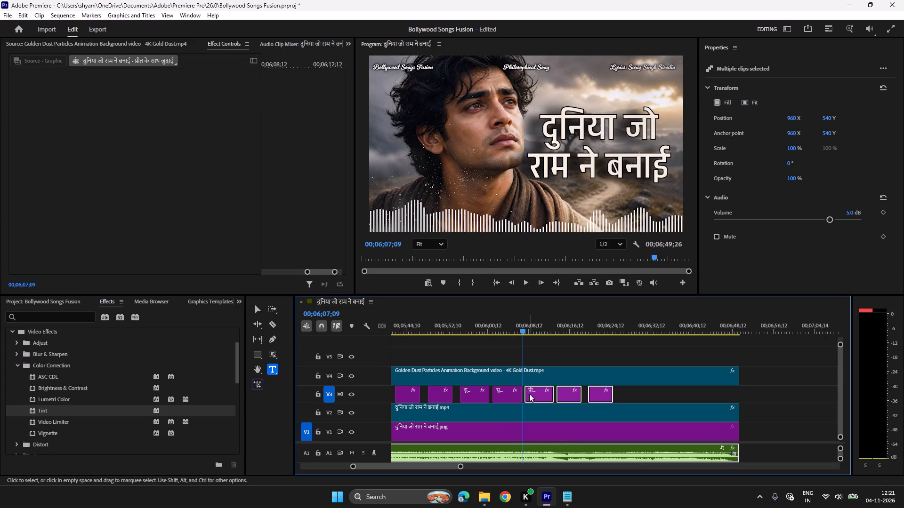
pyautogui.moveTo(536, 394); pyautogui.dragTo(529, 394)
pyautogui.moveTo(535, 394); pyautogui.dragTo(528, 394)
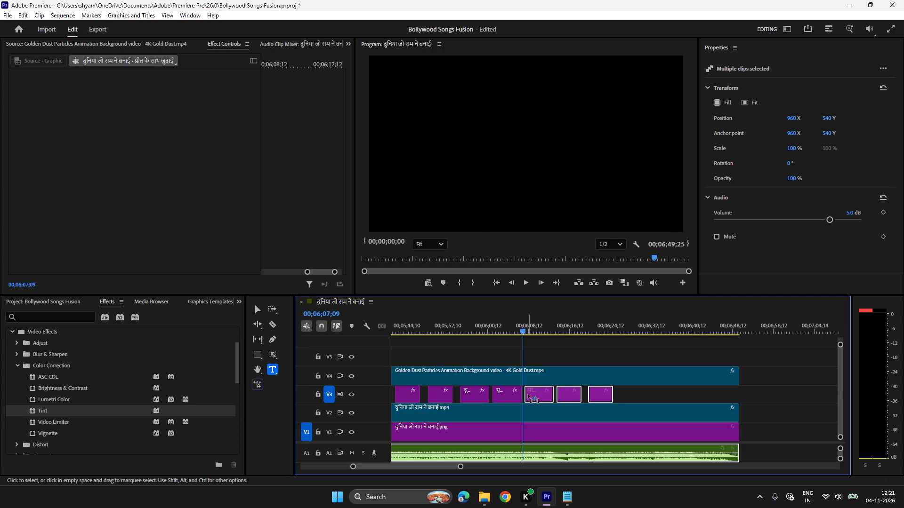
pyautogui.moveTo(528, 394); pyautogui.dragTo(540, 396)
# Move only the last three V3 lyric clips about 12 frames earlier, starting with प्रीत के साथ जुदाई, and play the passage again.
pyautogui.click(642, 395)
pyautogui.keyDown('shift'); pyautogui.click(544, 396); pyautogui.keyUp('shift')
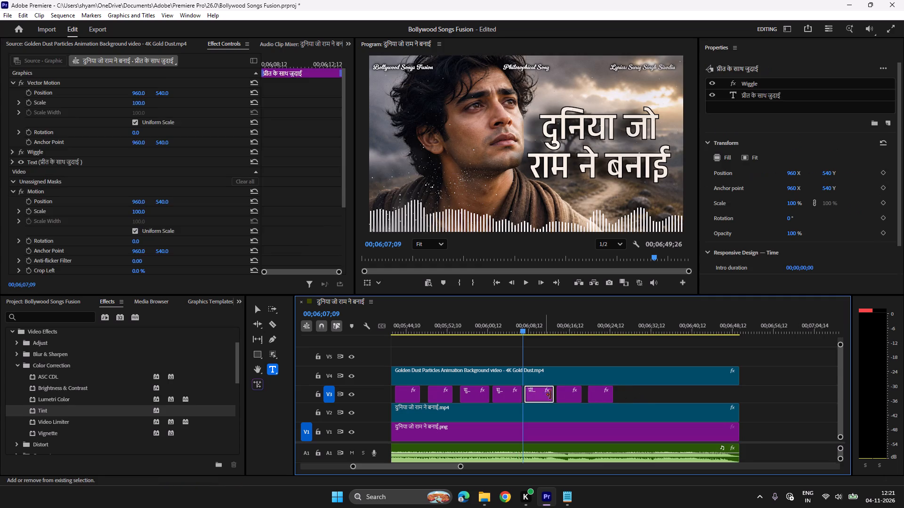
pyautogui.keyDown('shift'); pyautogui.click(567, 393); pyautogui.keyUp('shift')
pyautogui.keyDown('shift'); pyautogui.click(595, 393); pyautogui.keyUp('shift')
pyautogui.click(543, 394)
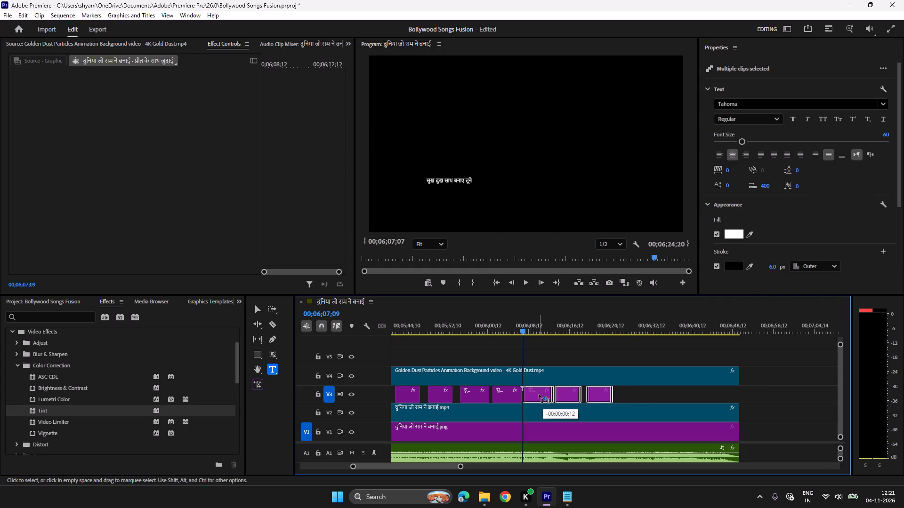
pyautogui.press('space')
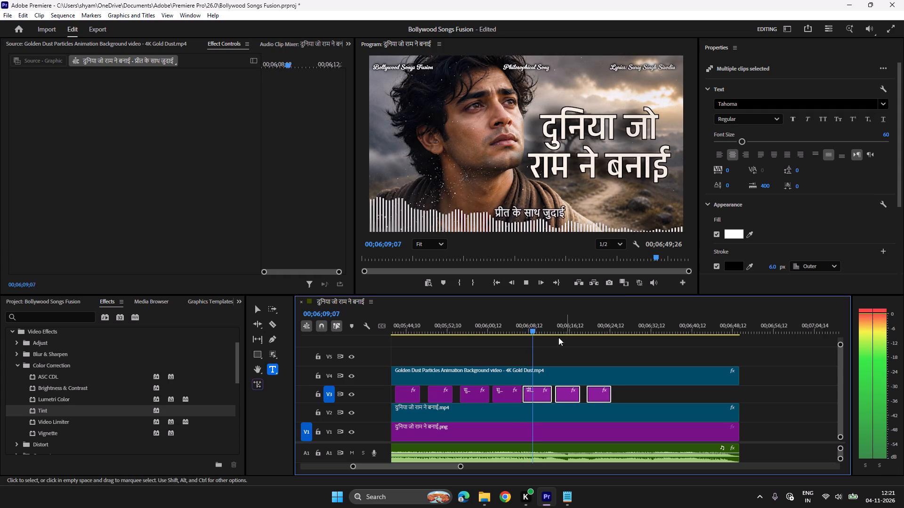
pyautogui.press('space')
pyautogui.click(517, 325)
pyautogui.press('space')
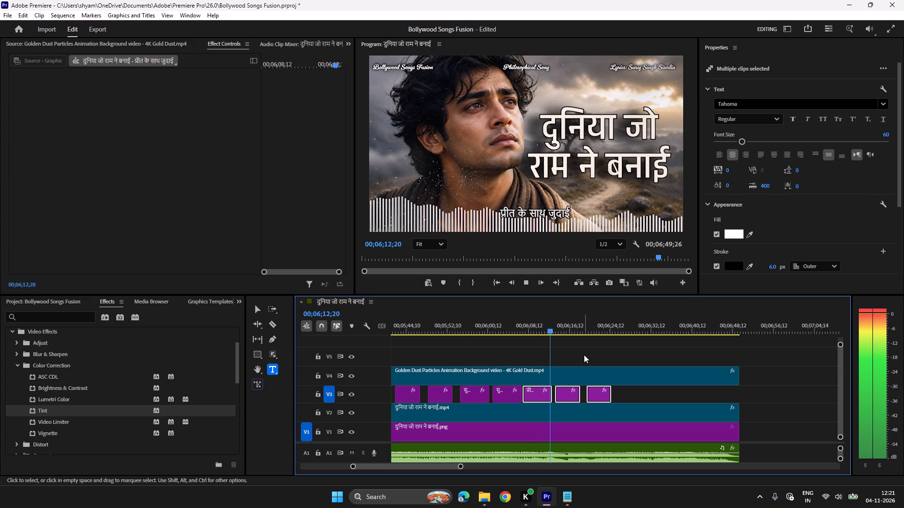
# Move the last two V3 lyric clips about 3 seconds later, starting at about 00;06;16;21, and check them against the vocals.
pyautogui.click(623, 391)
pyautogui.keyDown('shift'); pyautogui.click(570, 396); pyautogui.keyUp('shift')
pyautogui.keyDown('shift'); pyautogui.click(591, 395); pyautogui.keyUp('shift')
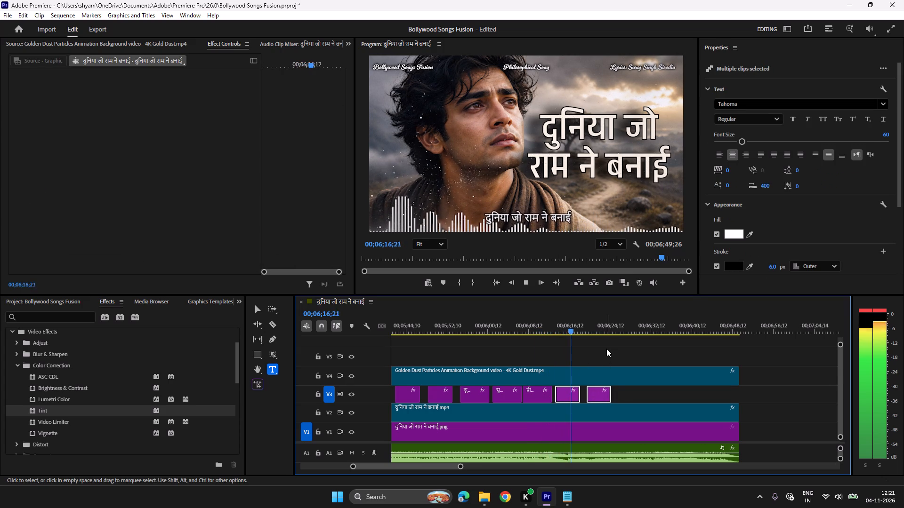
pyautogui.press('space')
pyautogui.click(567, 326)
pyautogui.press('space')
pyautogui.press('space')
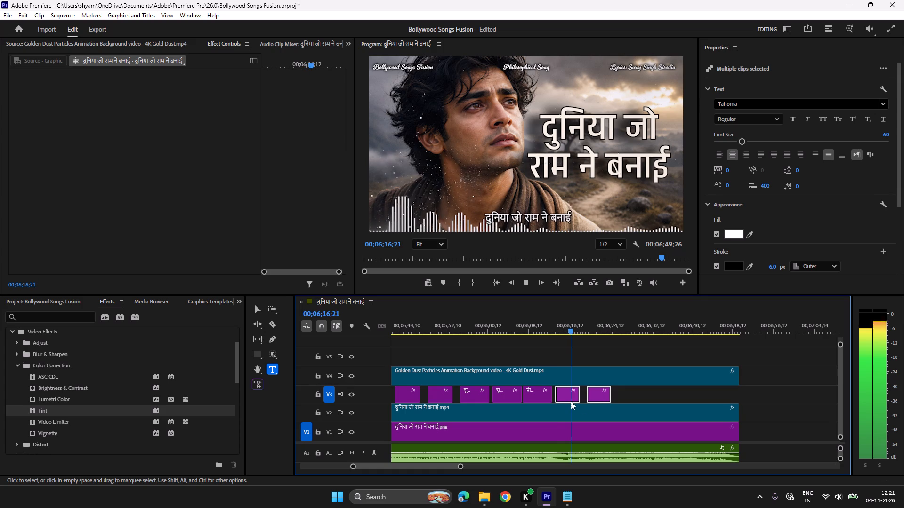
pyautogui.moveTo(564, 394); pyautogui.dragTo(578, 394)
pyautogui.press('space')
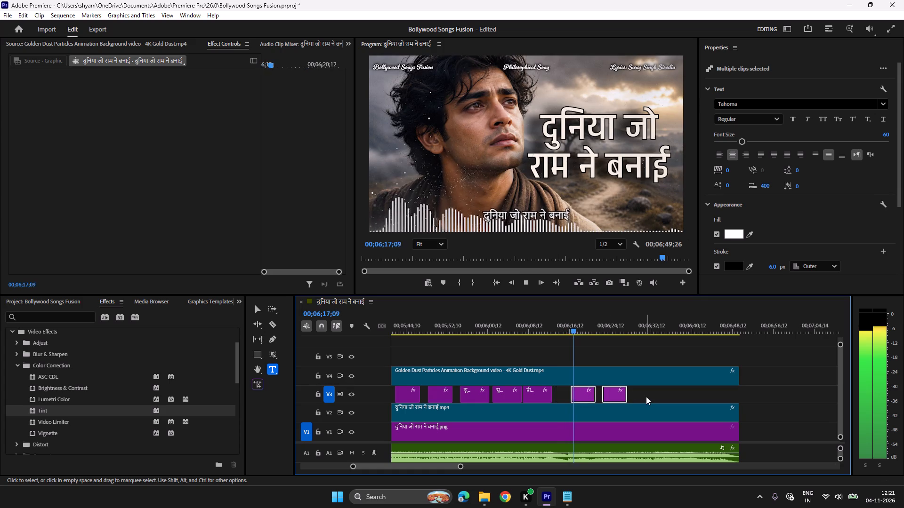
pyautogui.scroll(-2, 646, 397)
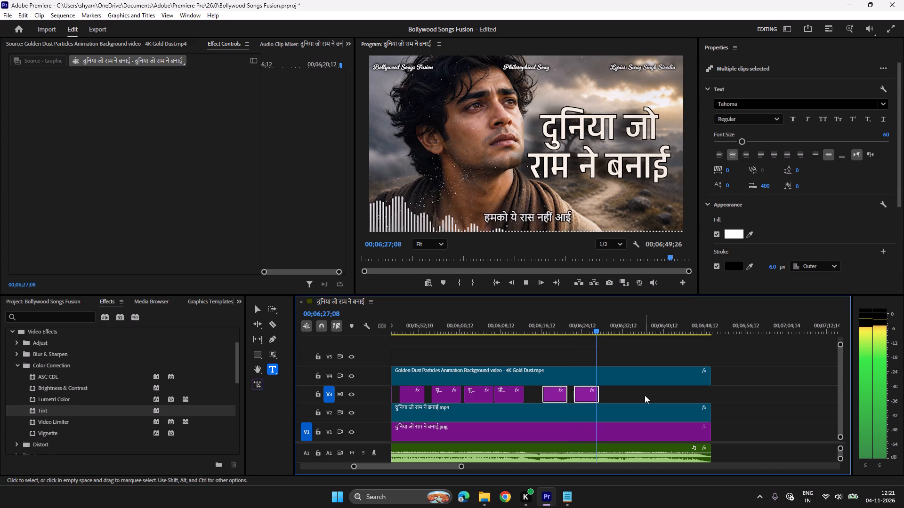
pyautogui.click(645, 394)
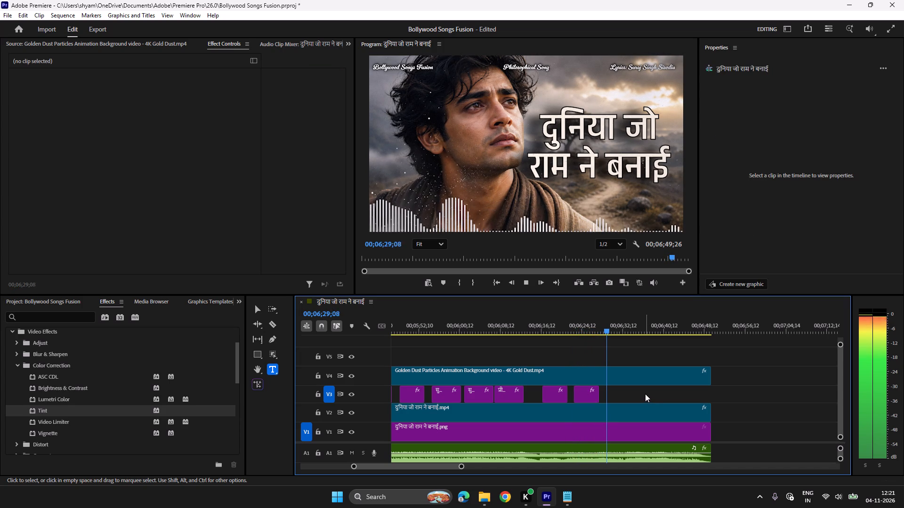
# Save the project and keep the song's ending playing.
pyautogui.hotkey('ctrl', 's')
pyautogui.press('space')
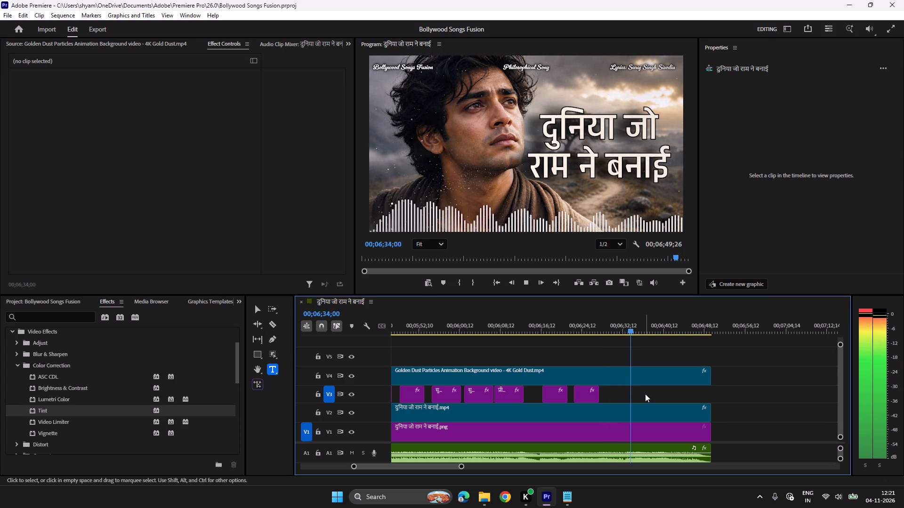
# Apply the Cross Dissolve video transition to the ends of the background clips on V4, V2 and V1.
pyautogui.scroll(-7, 41, 380)
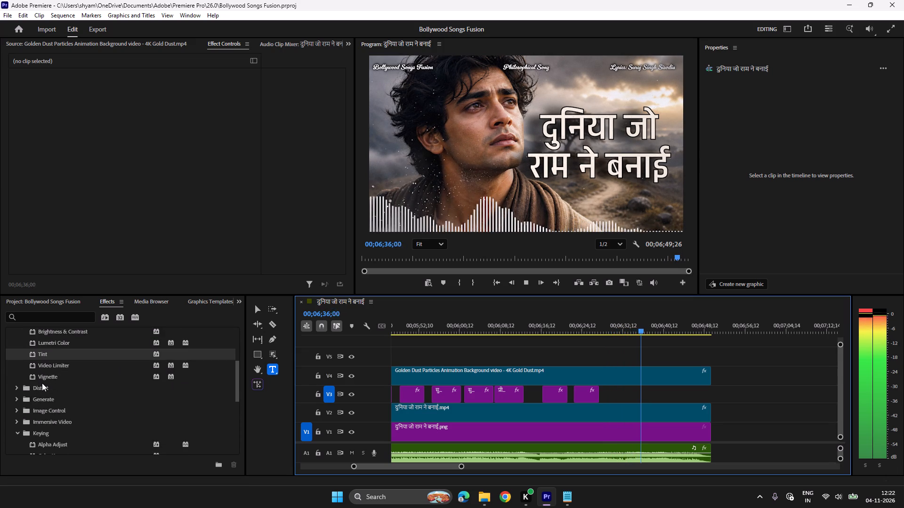
pyautogui.scroll(-10, 42, 383)
pyautogui.scroll(2, 17, 410)
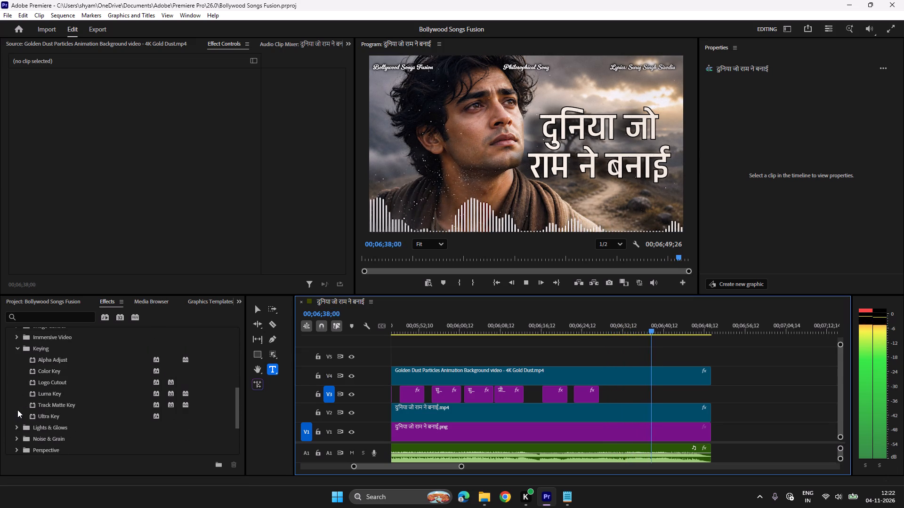
pyautogui.click(14, 347)
pyautogui.scroll(-4, 19, 382)
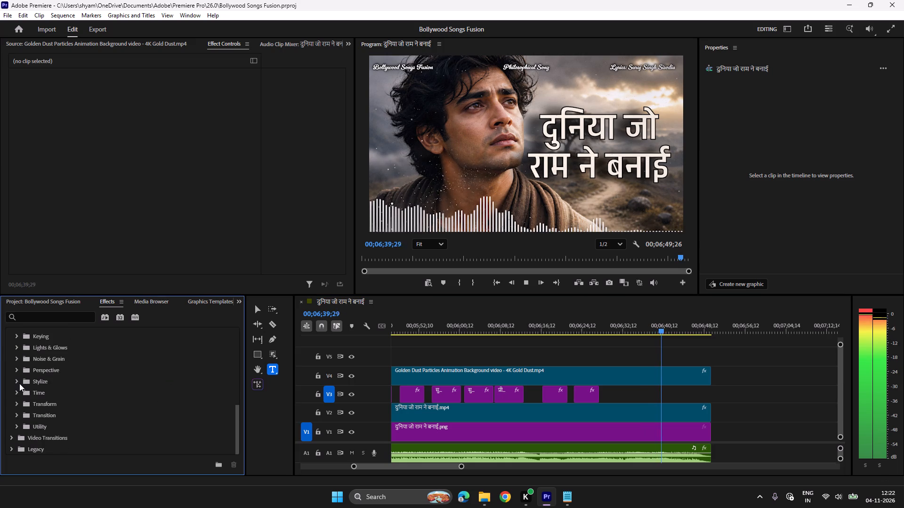
pyautogui.click(12, 437)
pyautogui.scroll(-6, 14, 434)
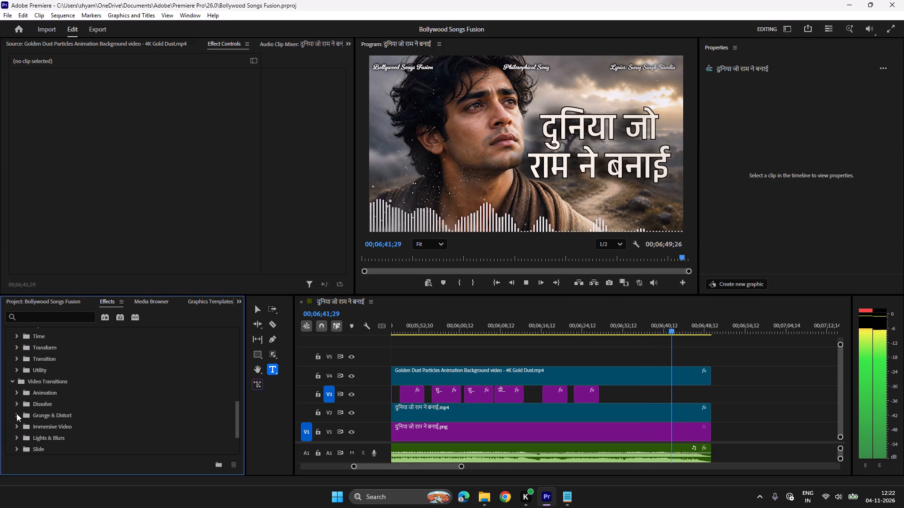
pyautogui.click(16, 404)
pyautogui.scroll(-5, 16, 403)
pyautogui.moveTo(59, 399); pyautogui.dragTo(383, 412)
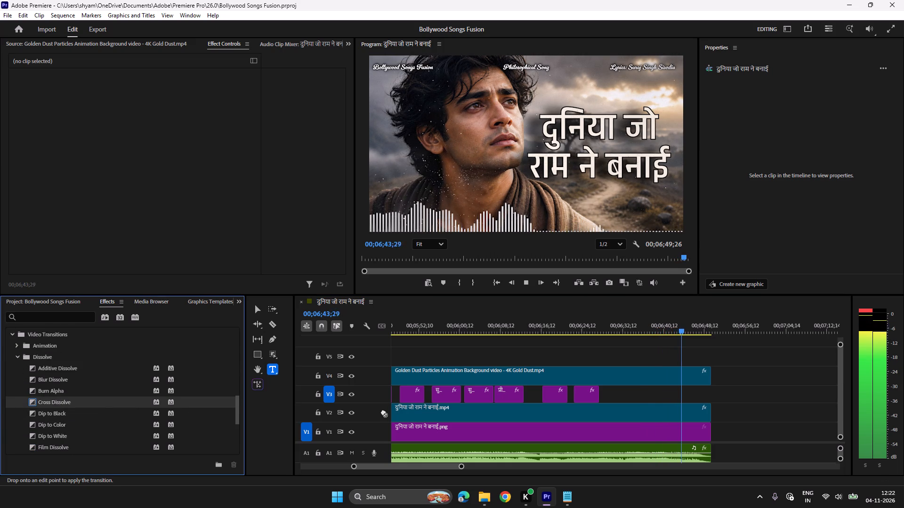
pyautogui.moveTo(383, 412); pyautogui.dragTo(706, 379)
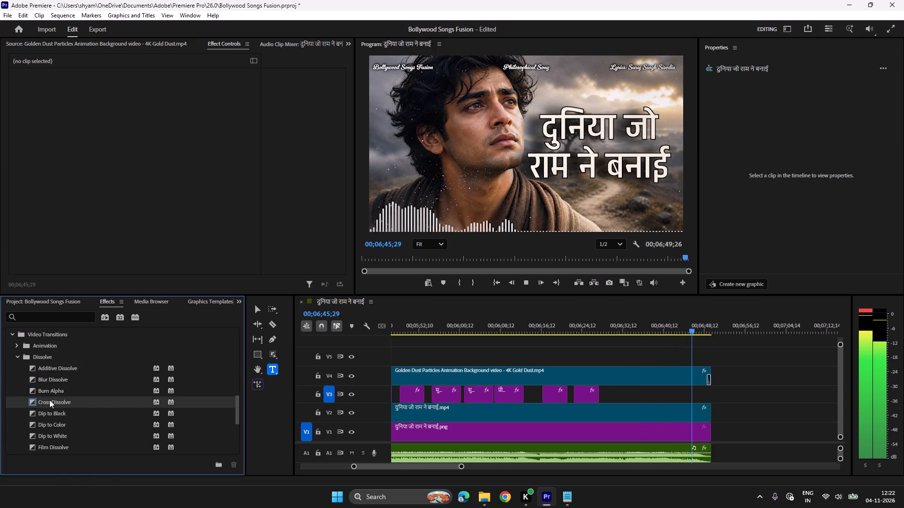
pyautogui.moveTo(50, 401); pyautogui.dragTo(710, 415)
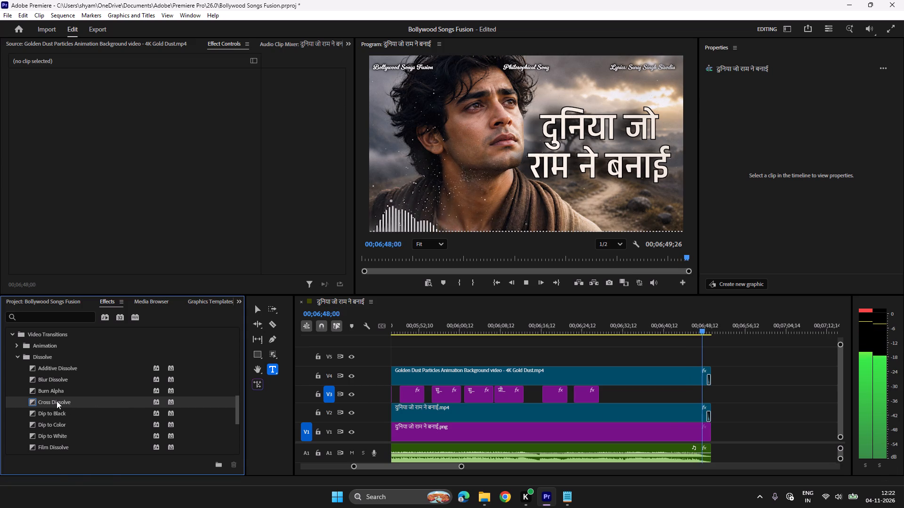
pyautogui.moveTo(56, 401); pyautogui.dragTo(708, 440)
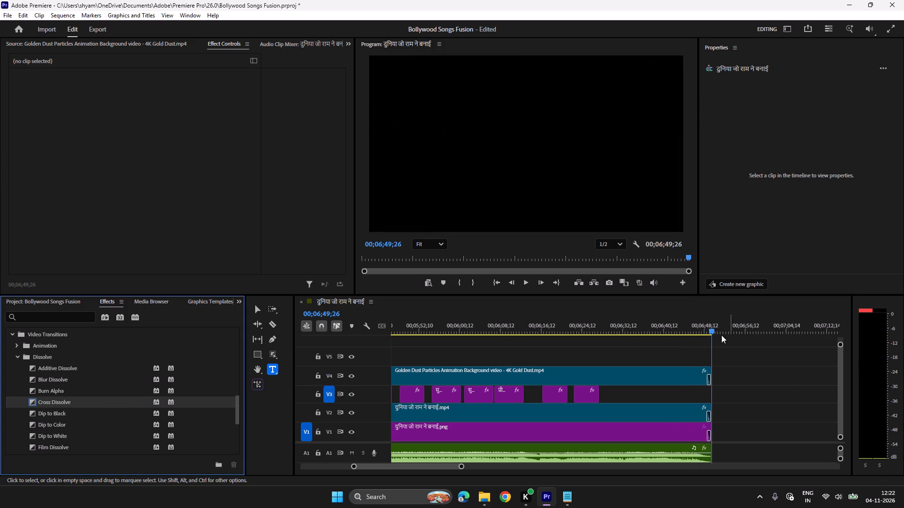
# Trim the end of the V2 clip about 1 second earlier and the V4 clip about 2 seconds earlier, and play the ending.
pyautogui.click(704, 325)
pyautogui.press('space')
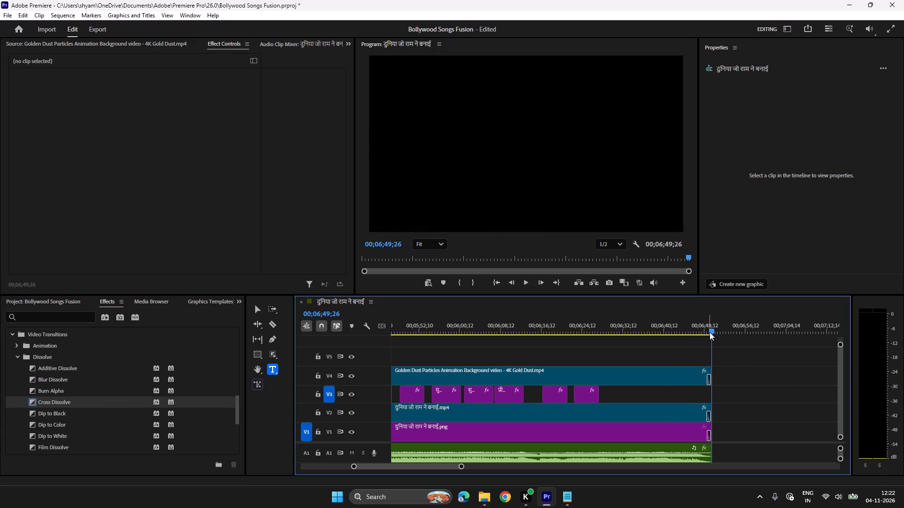
pyautogui.click(704, 329)
pyautogui.click(693, 325)
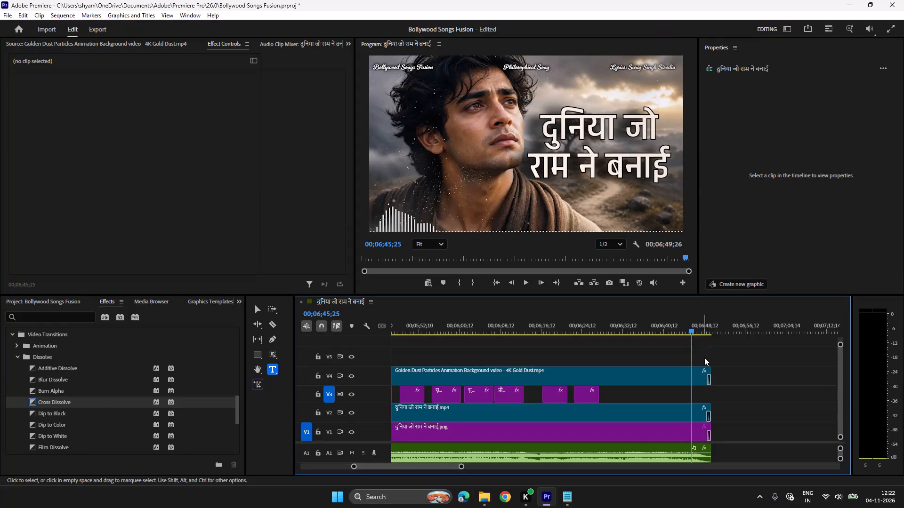
pyautogui.click(711, 406)
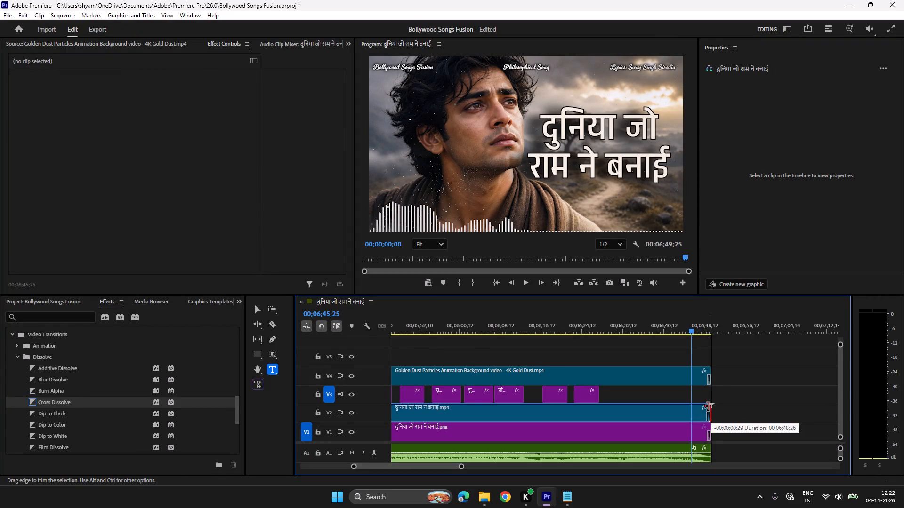
pyautogui.moveTo(712, 367); pyautogui.dragTo(708, 369)
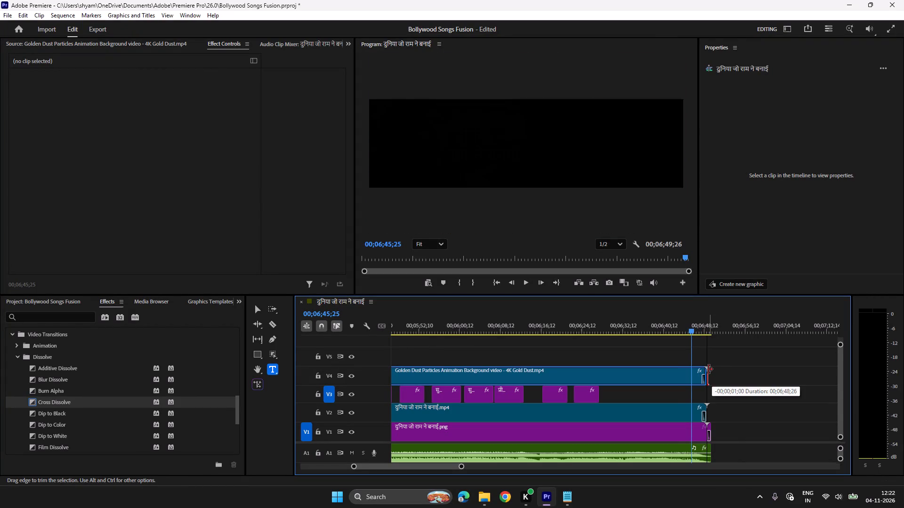
pyautogui.moveTo(708, 369); pyautogui.dragTo(704, 370)
pyautogui.press('space')
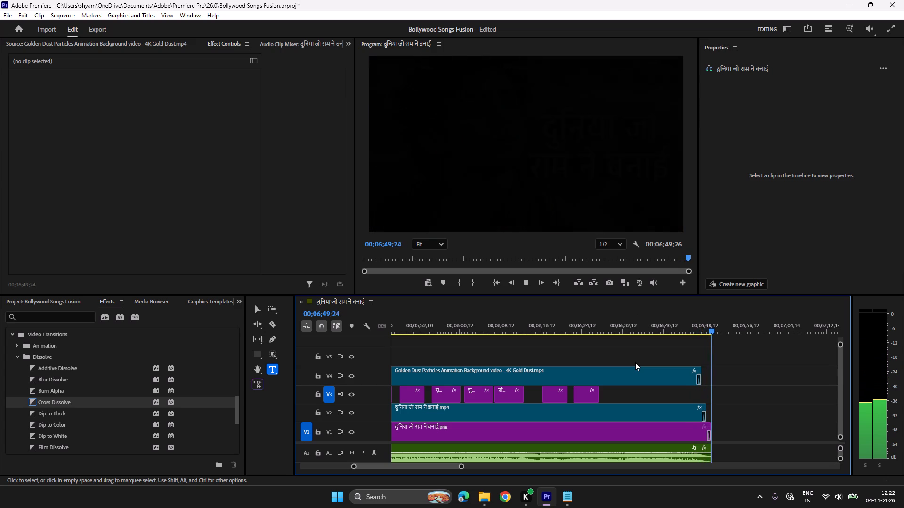
# Save the project.
pyautogui.hotkey('ctrl', 's')
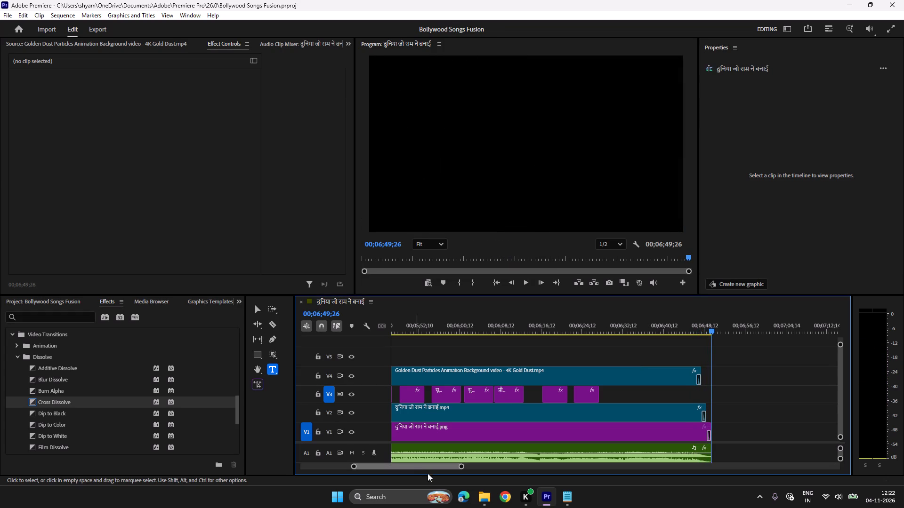
# Return the playhead to 00;00;00;00 and export the entire sequence as दुनिया जो राम ने बनाई.mp4 in H.264, using Match Source - Adaptive High Bitrate.
pyautogui.moveTo(428, 467); pyautogui.dragTo(353, 465)
pyautogui.moveTo(400, 328); pyautogui.dragTo(378, 328)
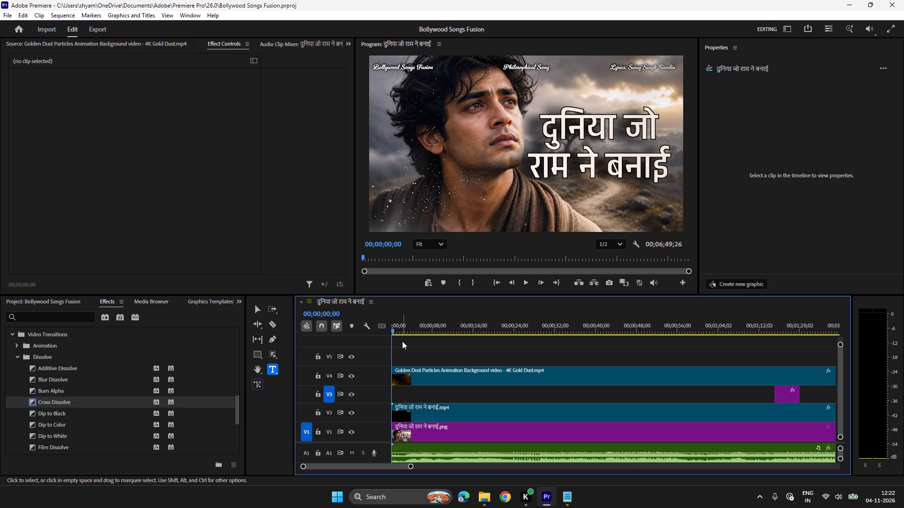
pyautogui.click(100, 28)
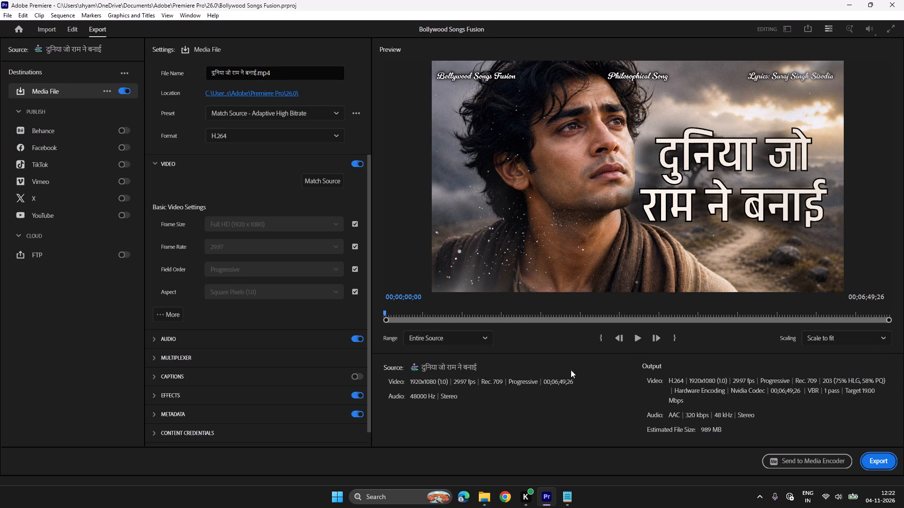
pyautogui.click(885, 461)
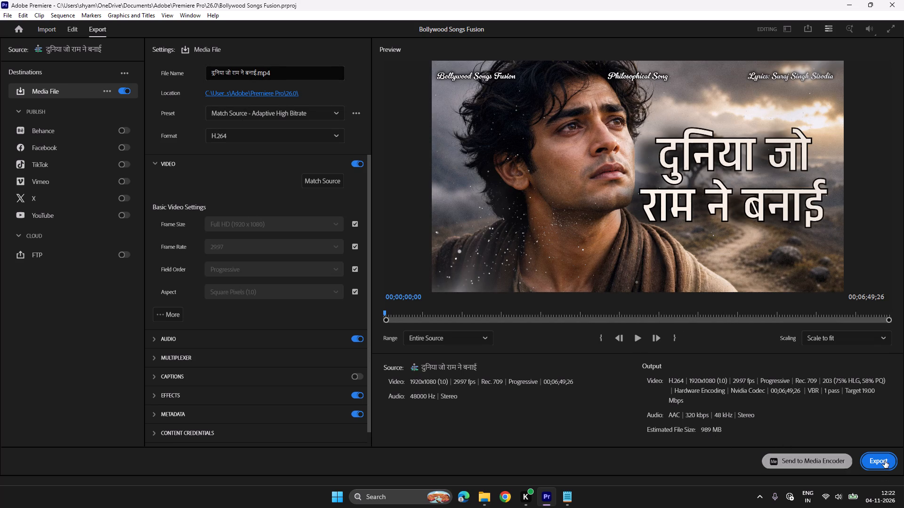